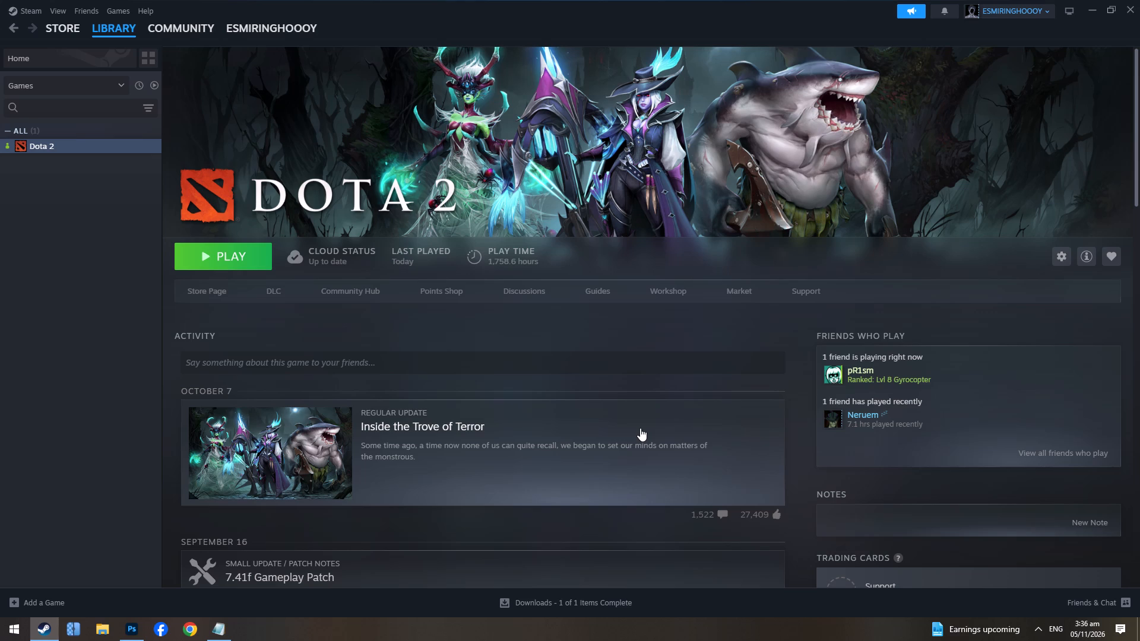
Switch from Steam to the previously used application window.
{"action": "key", "text": "alt+Tab"}
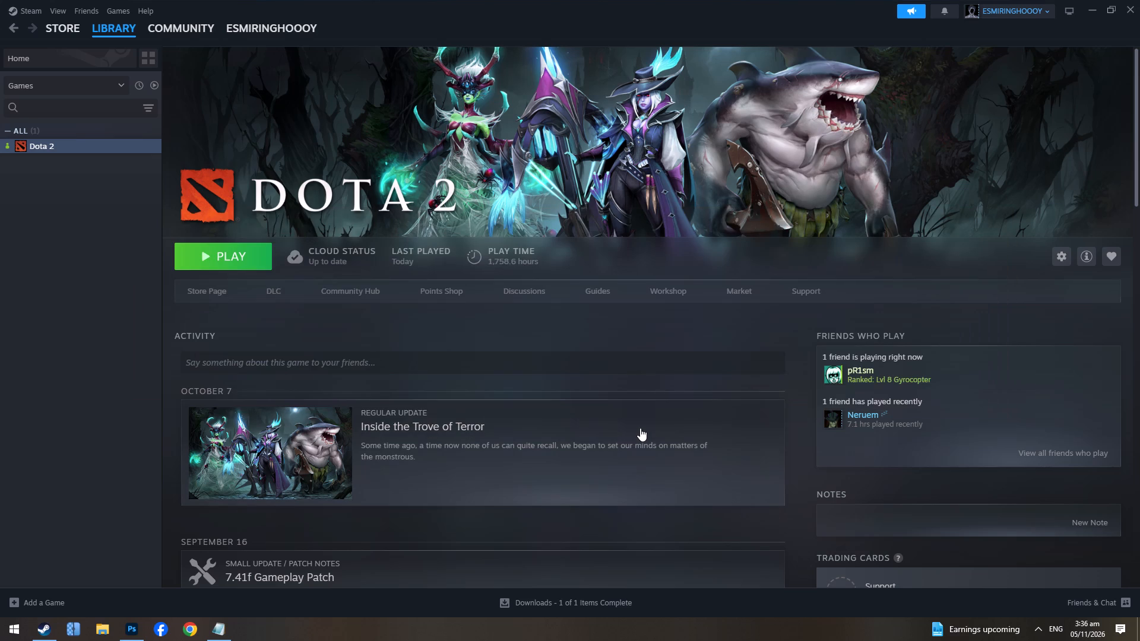
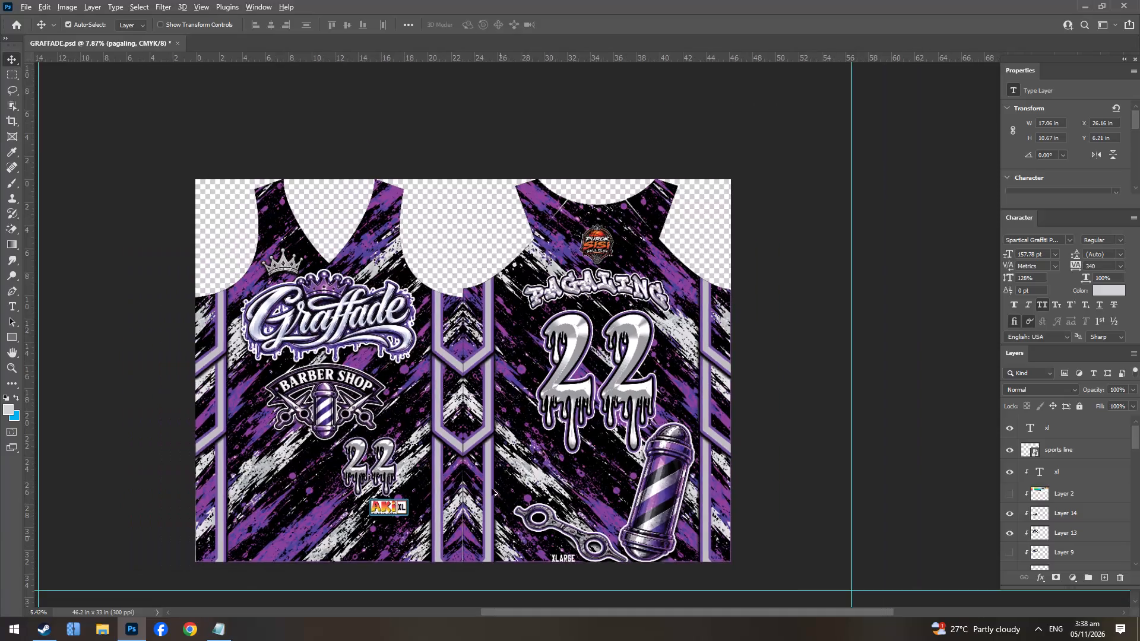
Look over the front and back artwork of the GRAFFADE jersey layout and its number layers.
{"action": "scroll", "coordinate": [403, 484], "scroll_direction": "up", "scroll_amount": 3, "text": "alt"}
{"action": "scroll", "coordinate": [480, 474], "scroll_direction": "up", "scroll_amount": 3, "text": "alt"}
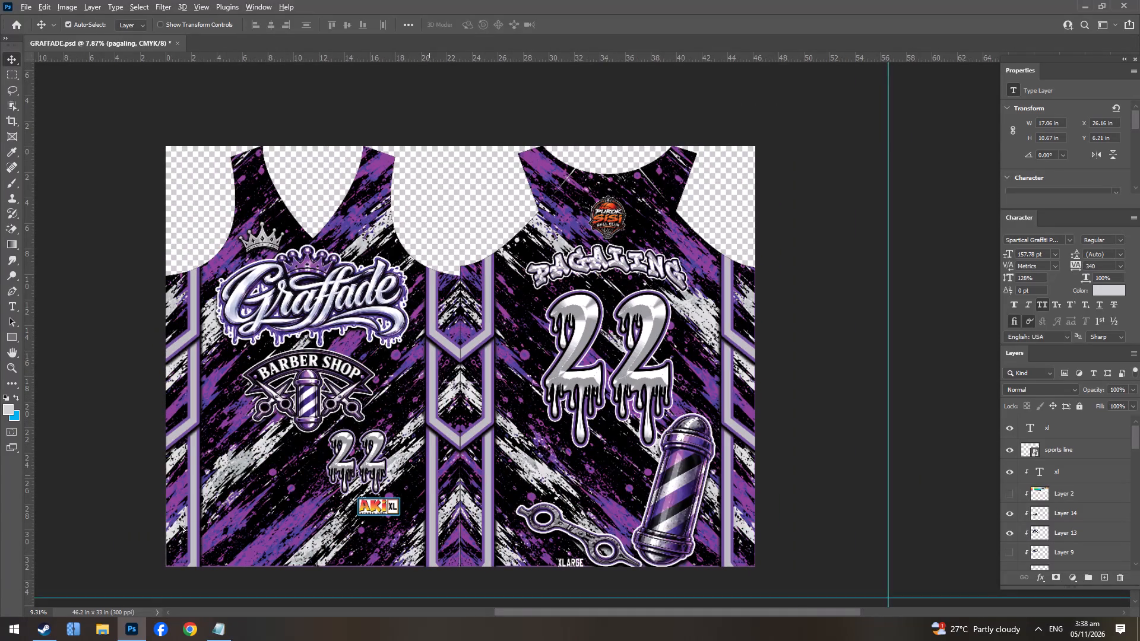
{"action": "left_click", "coordinate": [347, 421]}
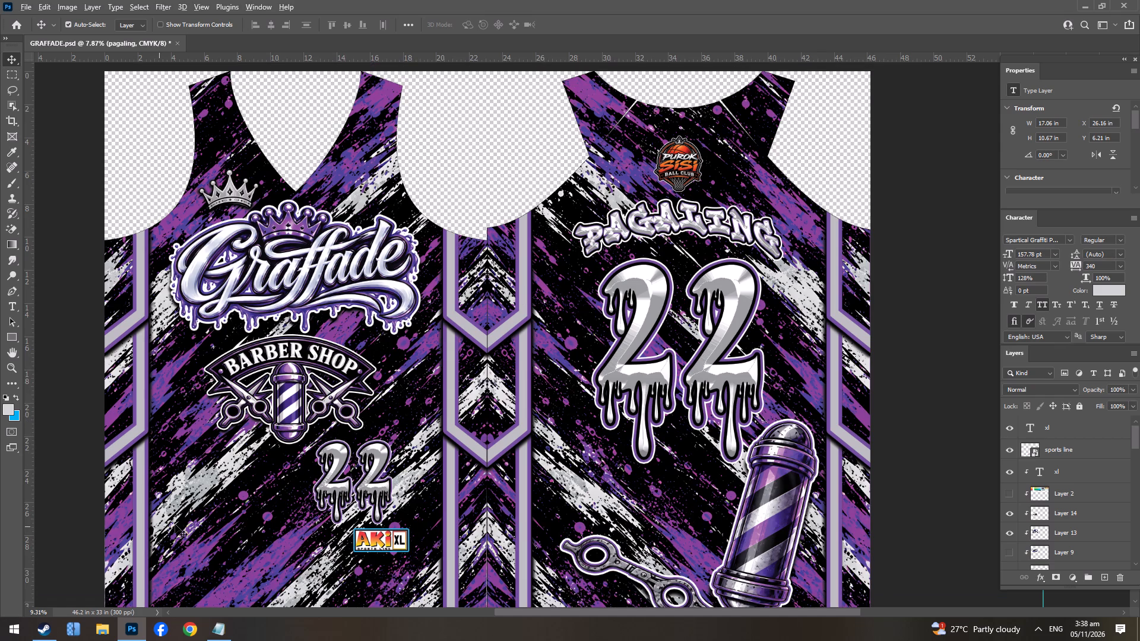
{"action": "scroll", "coordinate": [217, 545], "scroll_direction": "down", "scroll_amount": 5}
{"action": "left_click", "coordinate": [287, 513]}
{"action": "scroll", "coordinate": [291, 513], "scroll_direction": "down", "scroll_amount": 2, "text": "alt"}
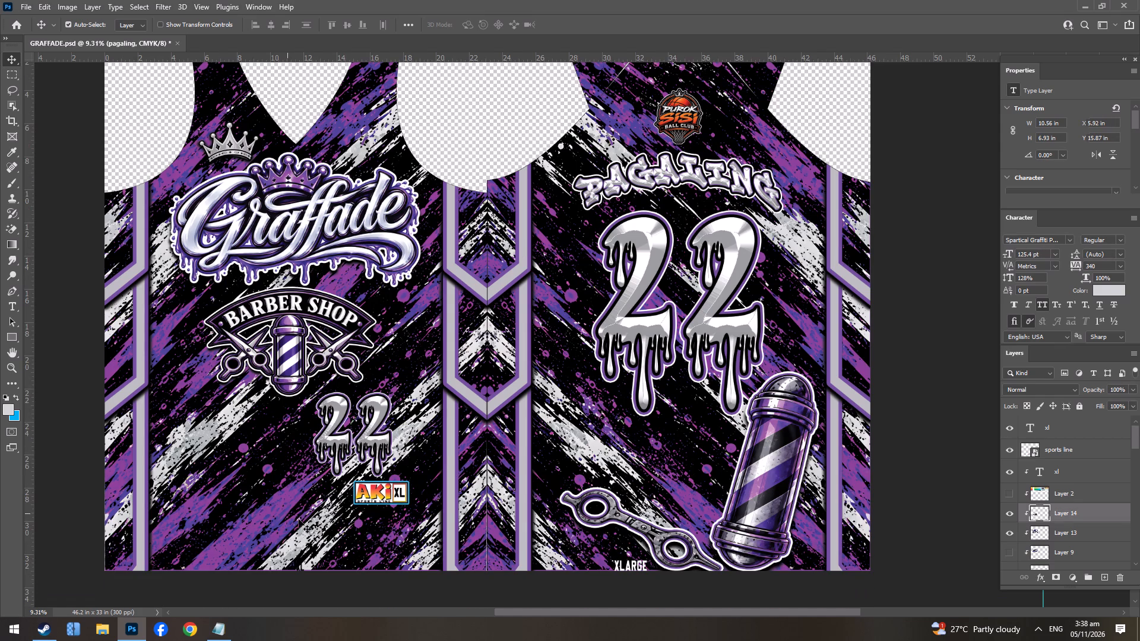
{"action": "scroll", "coordinate": [299, 519], "scroll_direction": "down", "scroll_amount": 5, "text": "alt"}
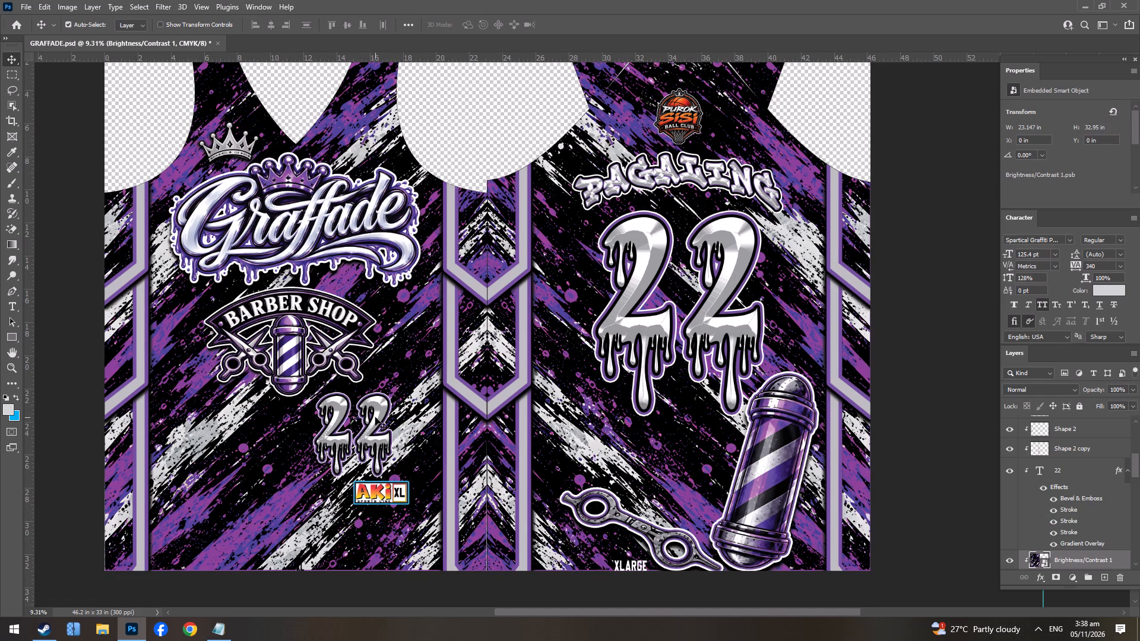
{"action": "left_click", "coordinate": [375, 417]}
{"action": "scroll", "coordinate": [213, 557], "scroll_direction": "up", "scroll_amount": 2, "text": "alt"}
Switch to the untitled Notepad order list and close it without saving.
{"action": "left_click", "coordinate": [102, 632]}
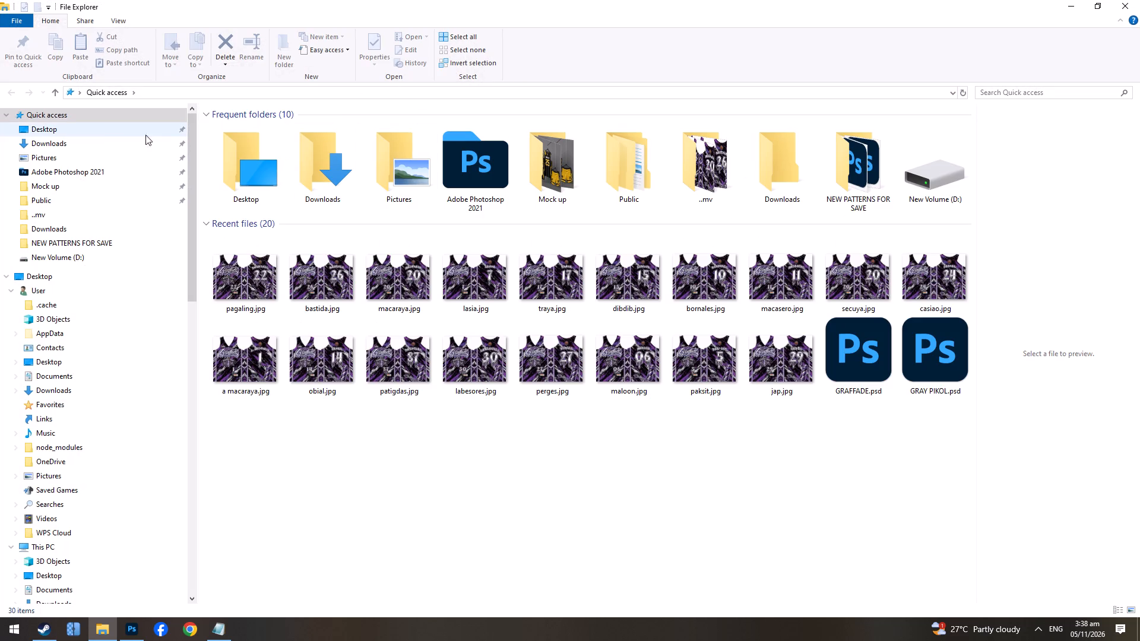
{"action": "left_click", "coordinate": [213, 640]}
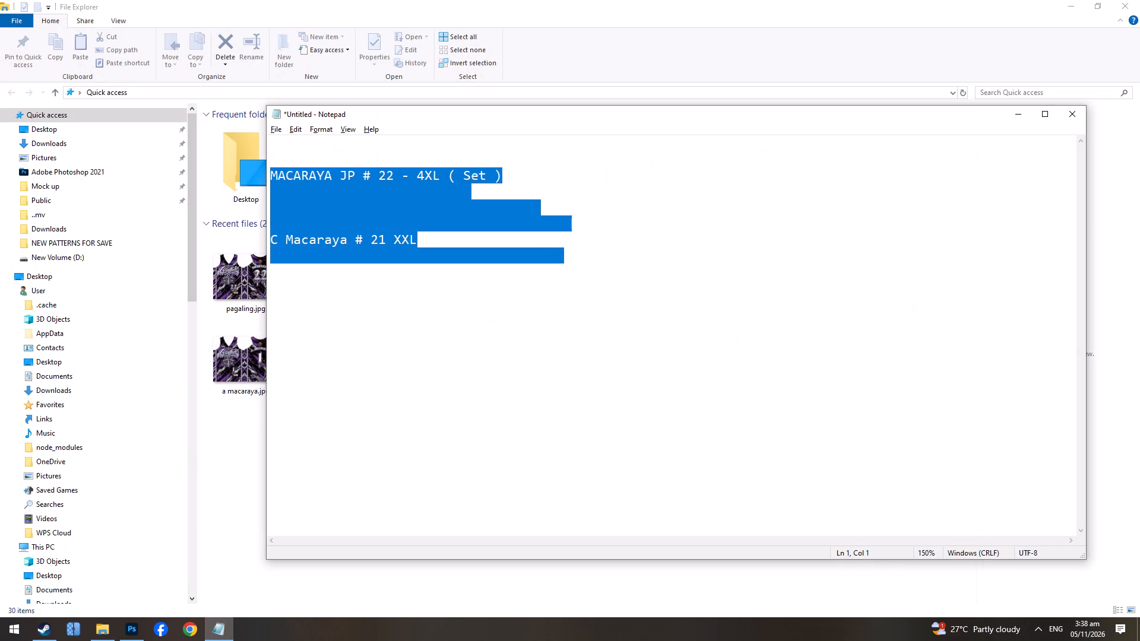
{"action": "left_click", "coordinate": [450, 252]}
{"action": "left_click_drag", "start_coordinate": [430, 241], "coordinate": [423, 242]}
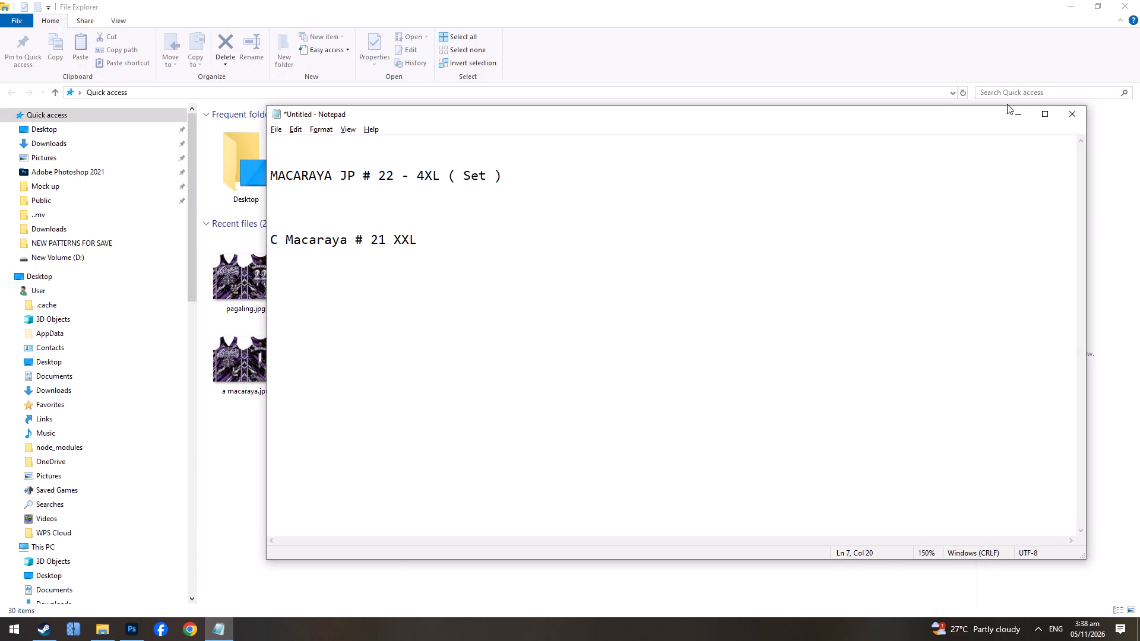
{"action": "left_click", "coordinate": [1084, 109]}
{"action": "left_click", "coordinate": [572, 321]}
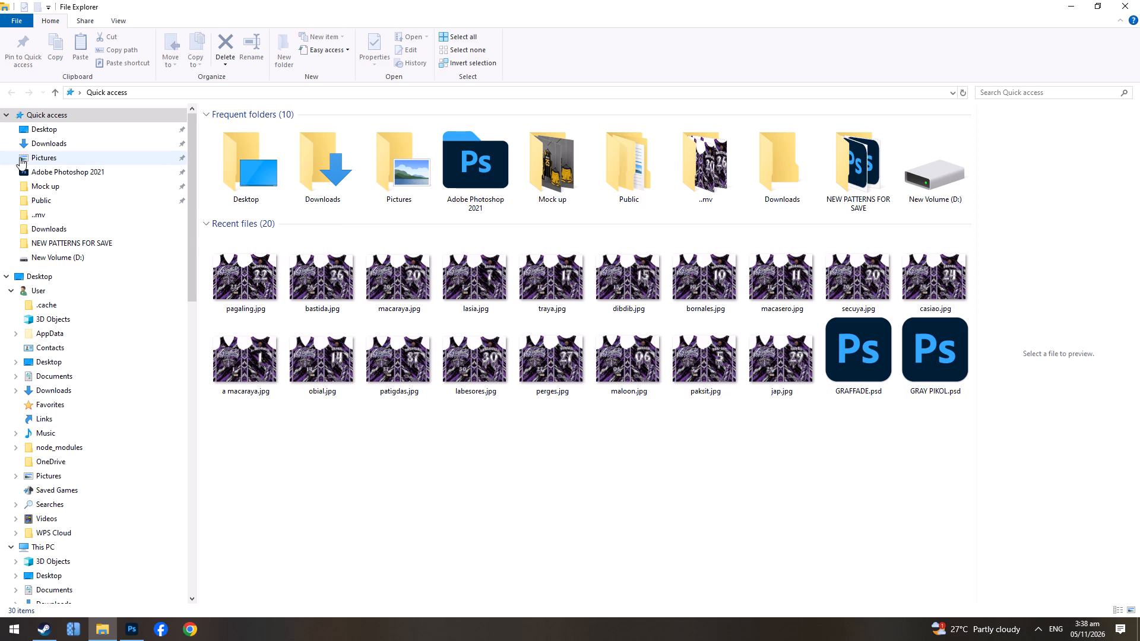
Open the SLEEV folder inside the ..mv folder on New Volume (D:) in File Explorer.
{"action": "left_click", "coordinate": [1120, 0]}
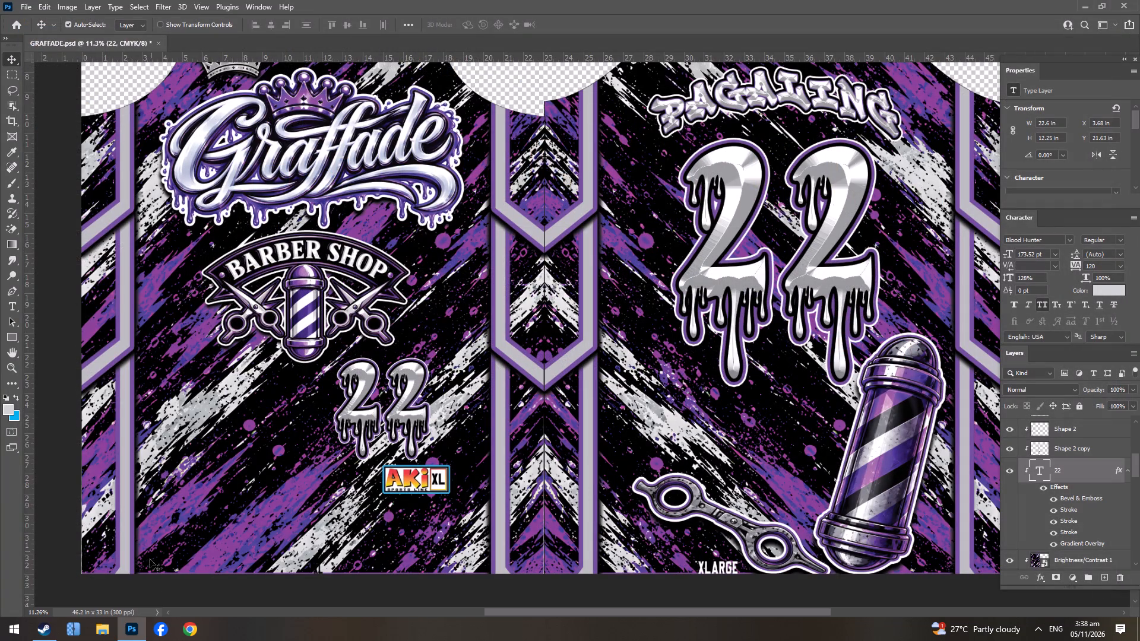
{"action": "left_click", "coordinate": [100, 628]}
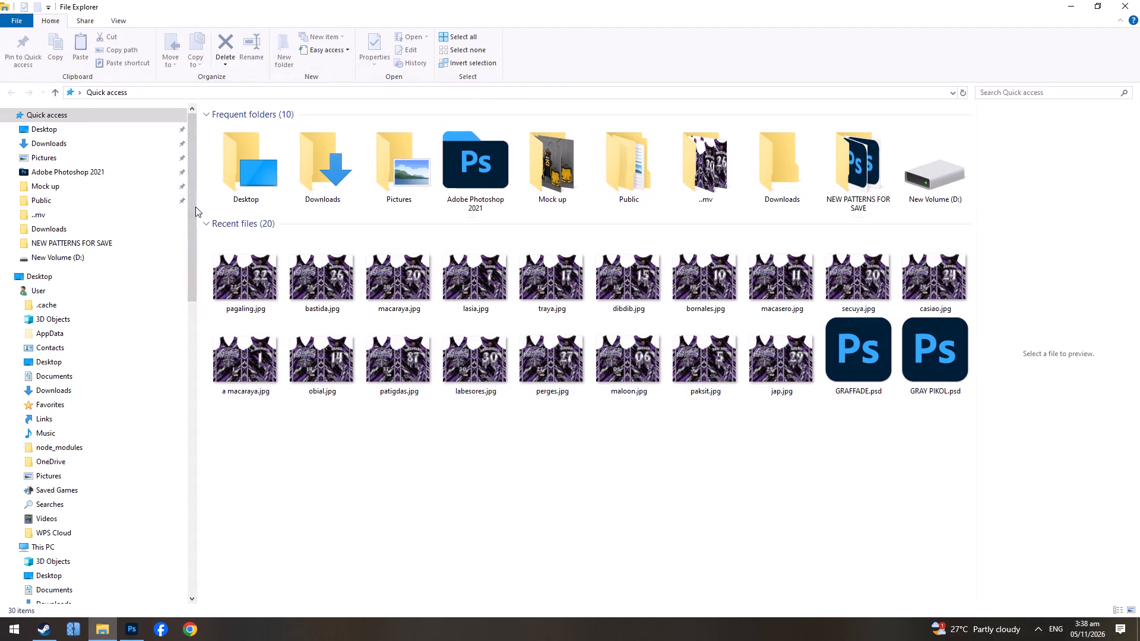
{"action": "left_click", "coordinate": [120, 147]}
{"action": "left_click", "coordinate": [82, 259]}
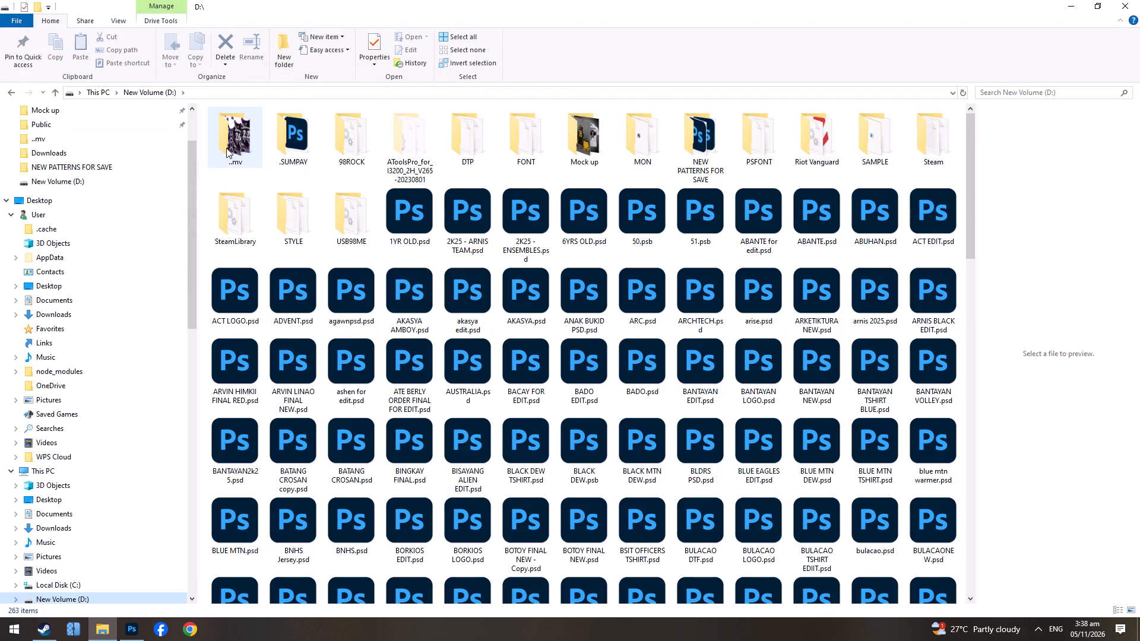
{"action": "double_click", "coordinate": [226, 148]}
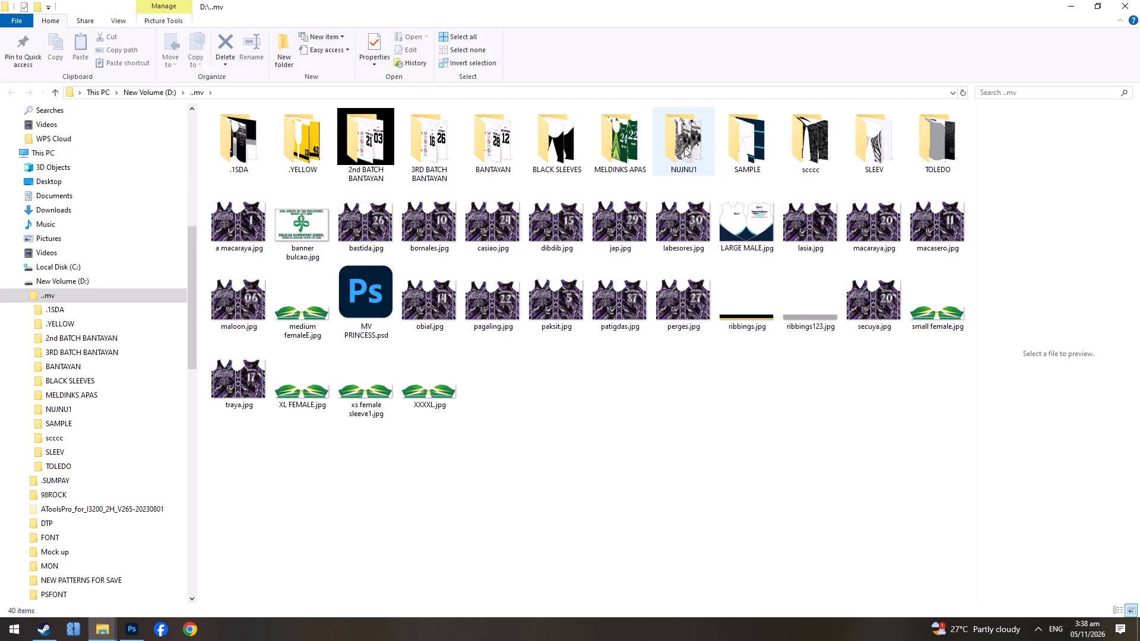
{"action": "left_click", "coordinate": [691, 145]}
{"action": "double_click", "coordinate": [879, 153]}
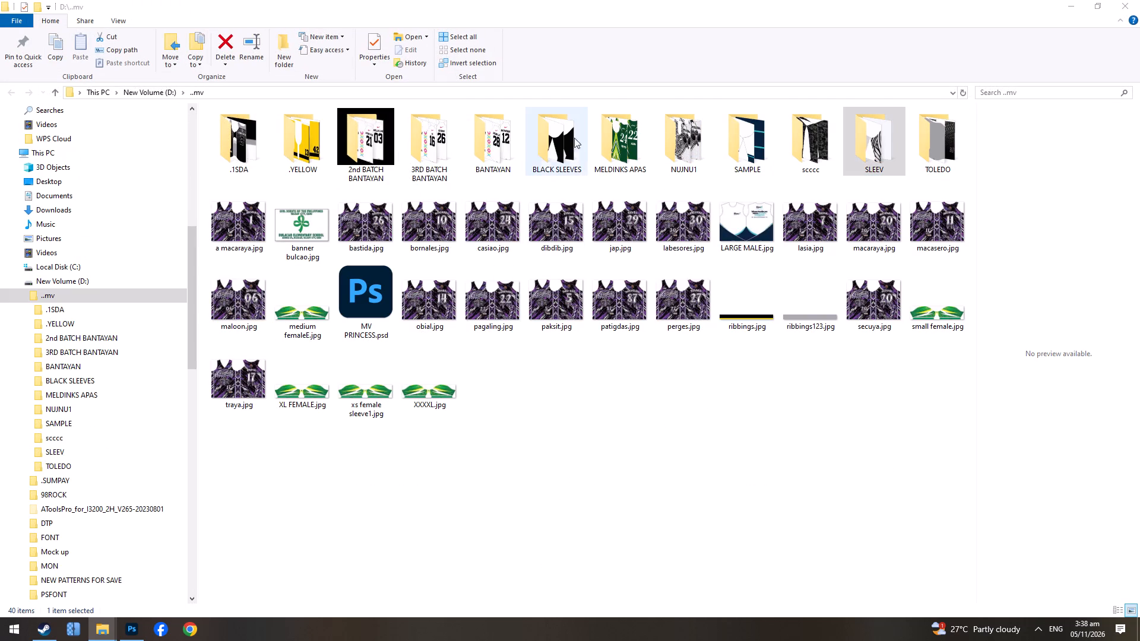
{"action": "left_click", "coordinate": [680, 150]}
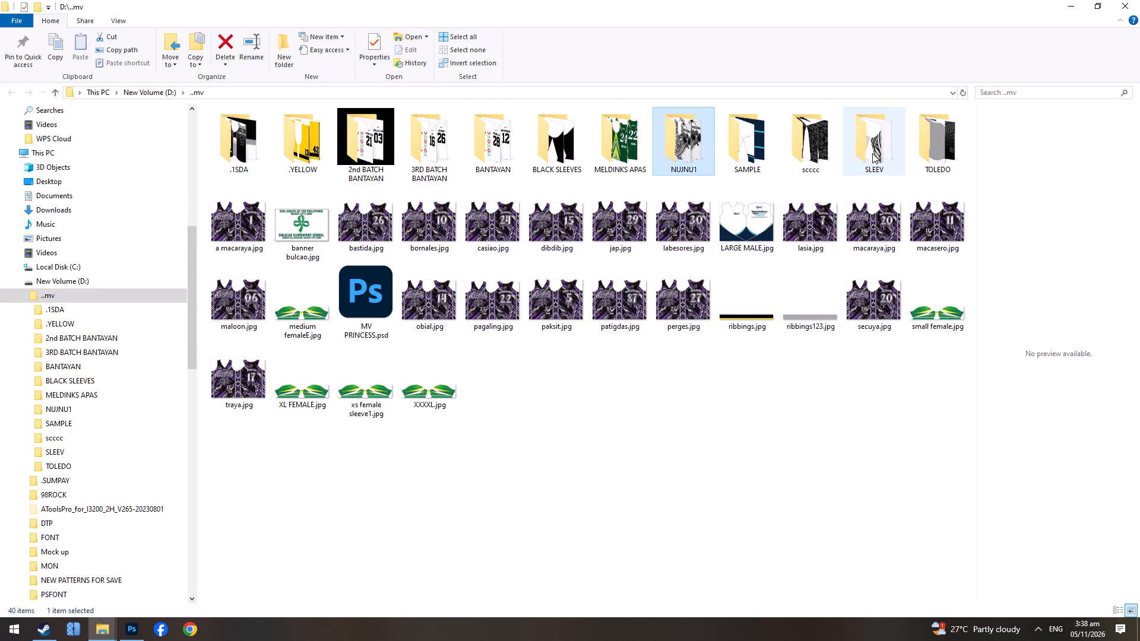
{"action": "double_click", "coordinate": [874, 151]}
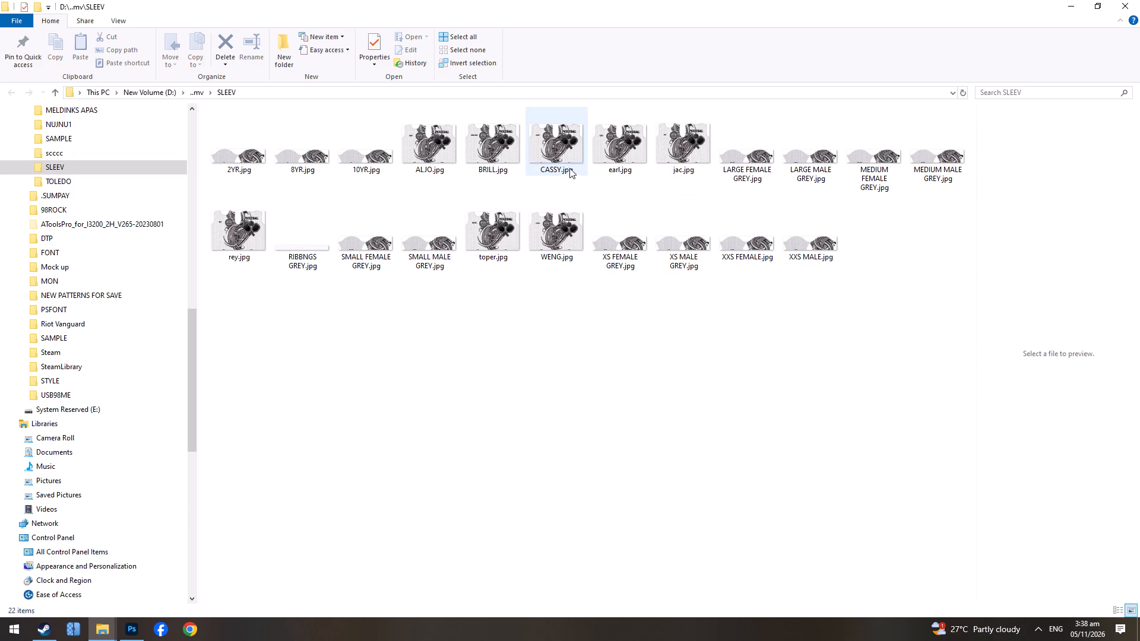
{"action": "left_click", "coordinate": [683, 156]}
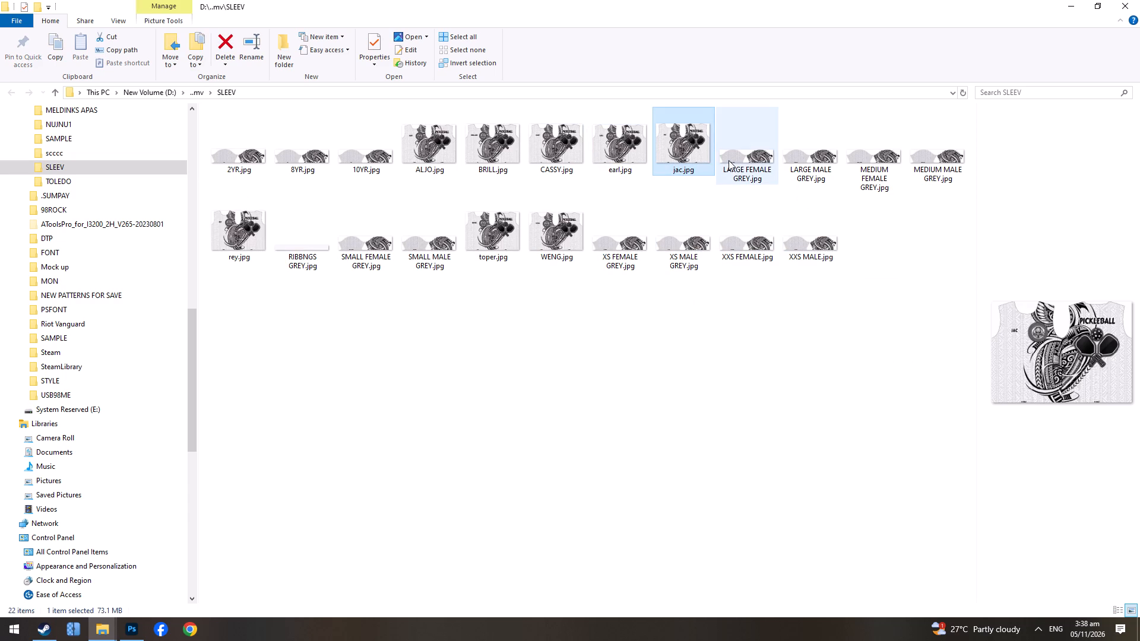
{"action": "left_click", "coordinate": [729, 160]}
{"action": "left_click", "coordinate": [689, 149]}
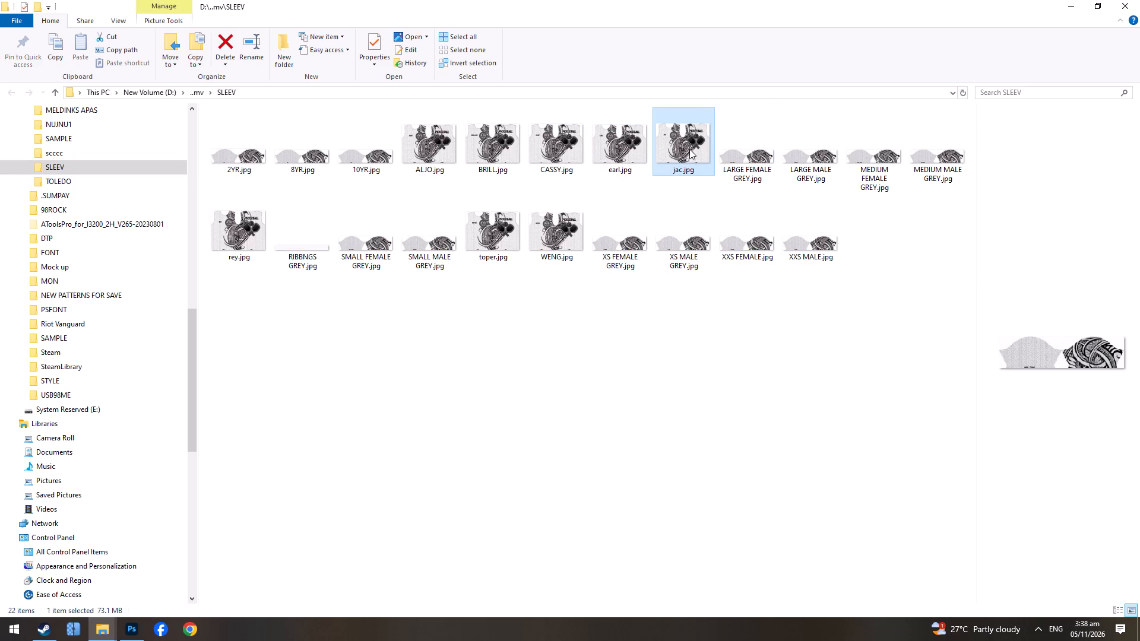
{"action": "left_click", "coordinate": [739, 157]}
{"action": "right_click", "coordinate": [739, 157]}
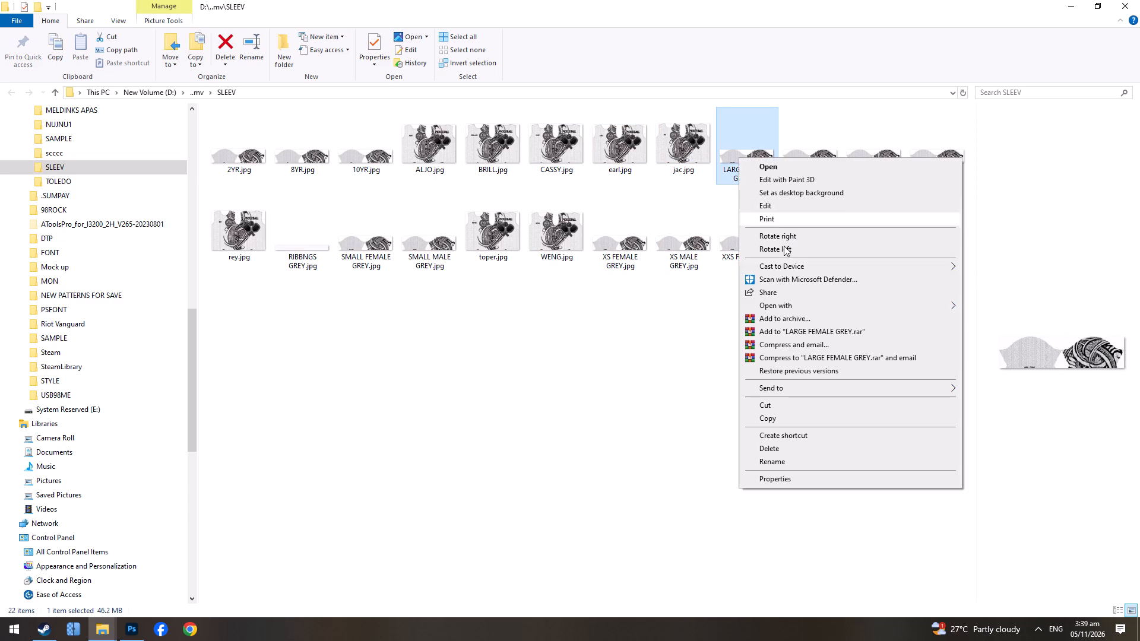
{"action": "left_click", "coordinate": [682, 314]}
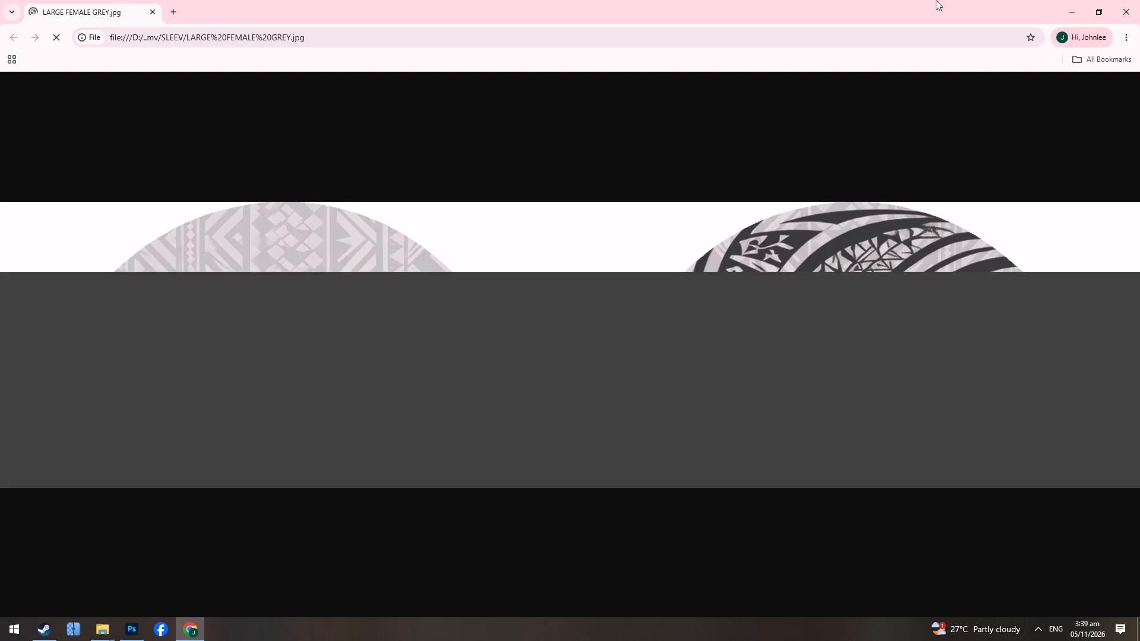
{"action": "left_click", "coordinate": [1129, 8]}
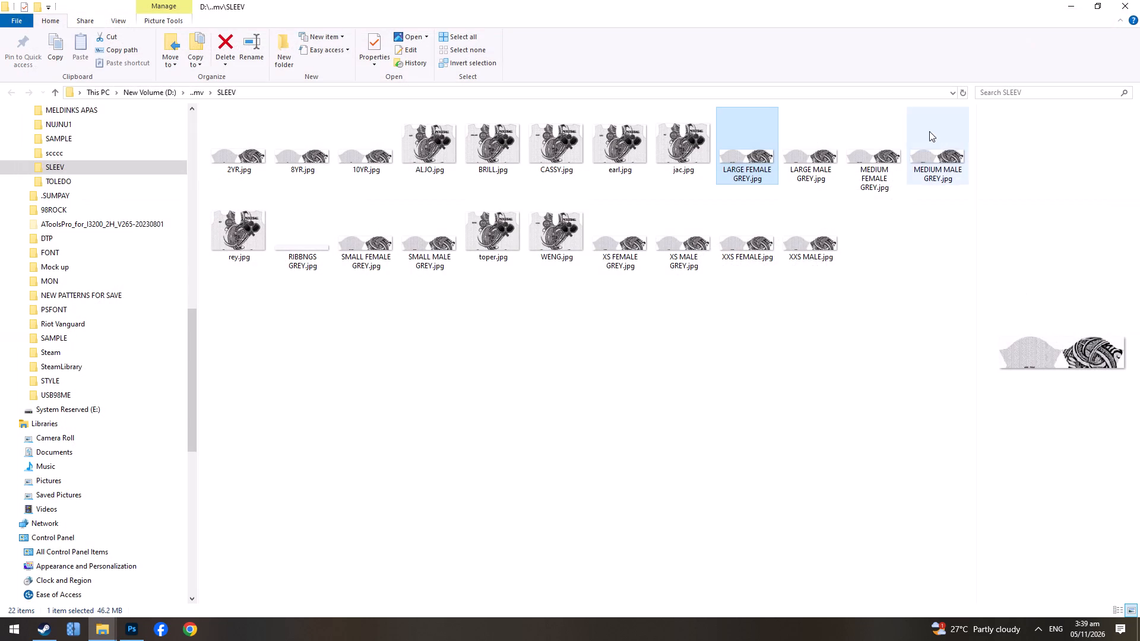
Open LARGE FEMALE GREY.jpg from the SLEEV folder in Photoshop.
{"action": "right_click", "coordinate": [736, 160]}
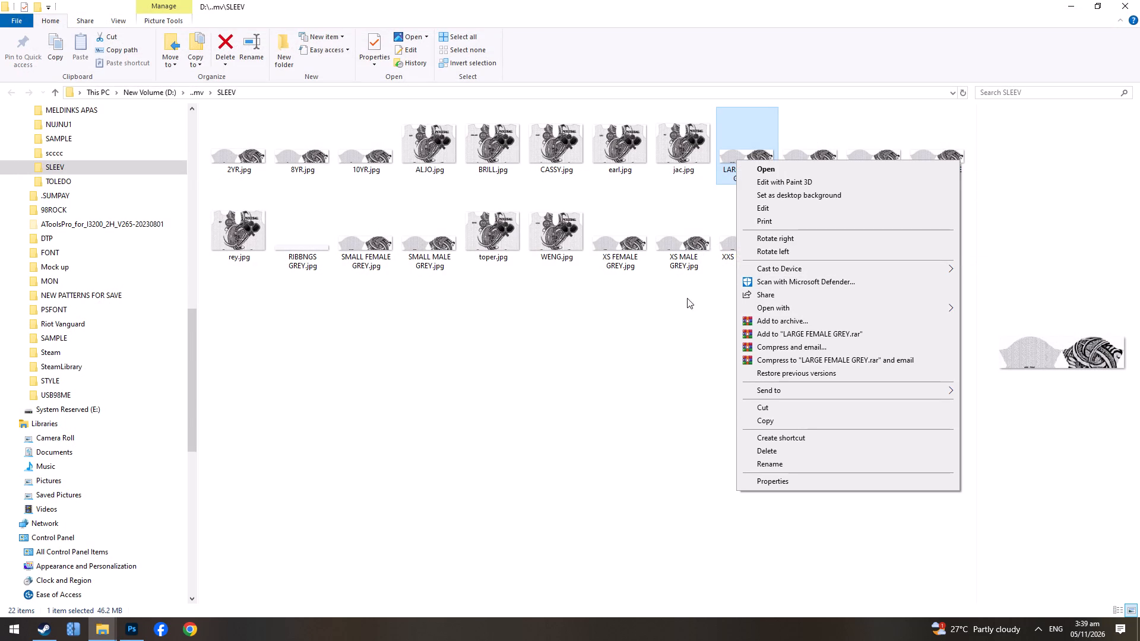
{"action": "left_click", "coordinate": [672, 308]}
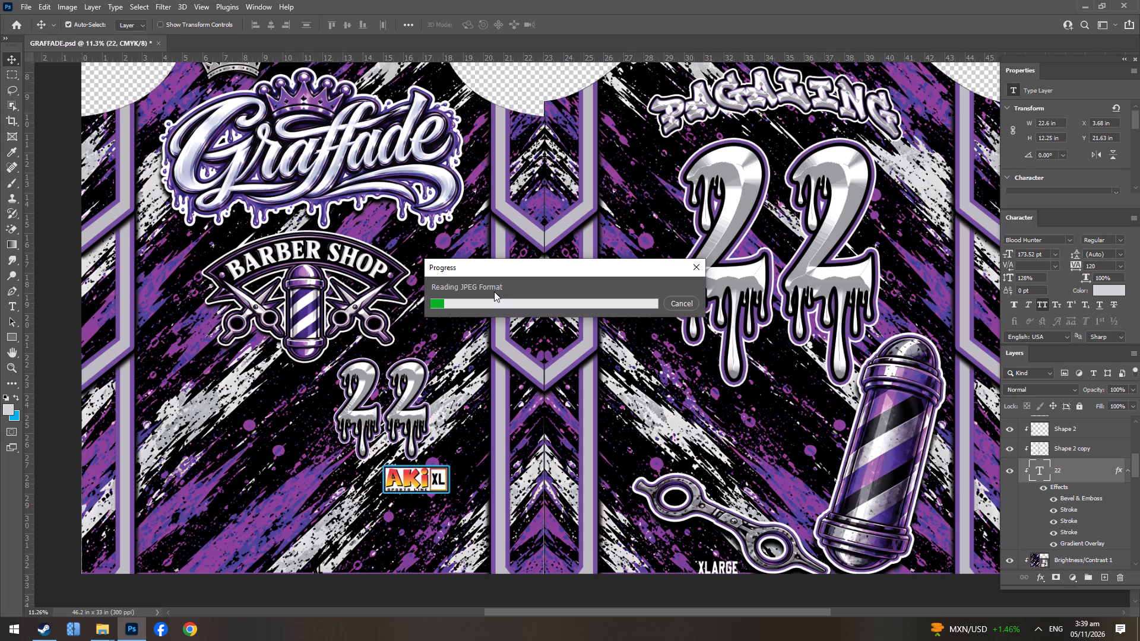
{"action": "left_click", "coordinate": [509, 291]}
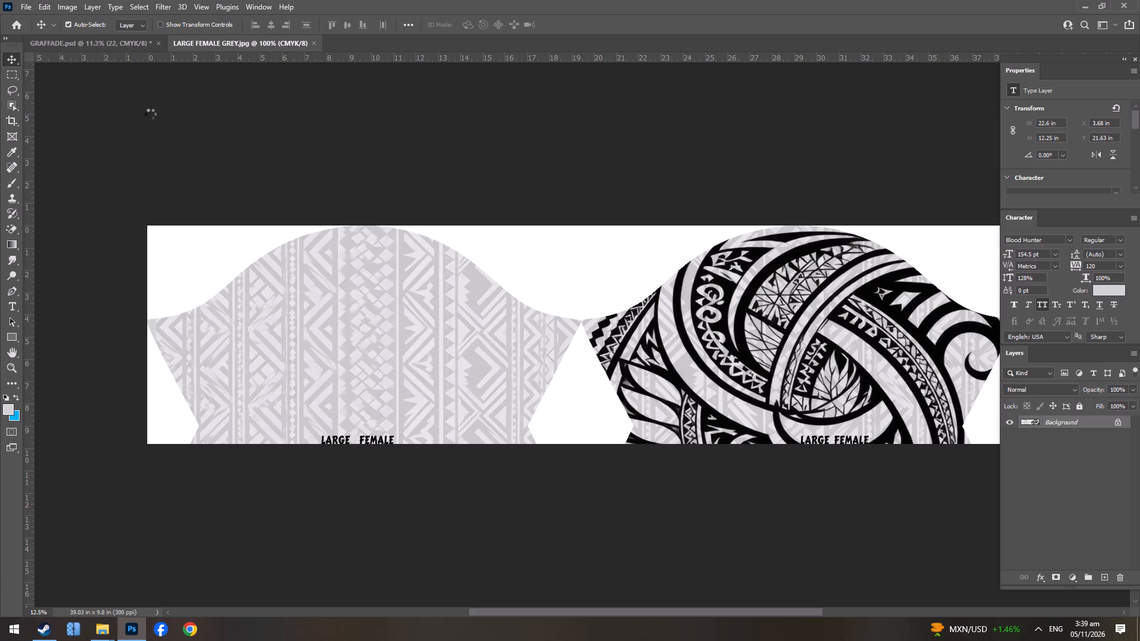
Return to the SLEEV folder in File Explorer and open WENG.jpg in Photoshop.
{"action": "key", "text": "alt+Tab"}
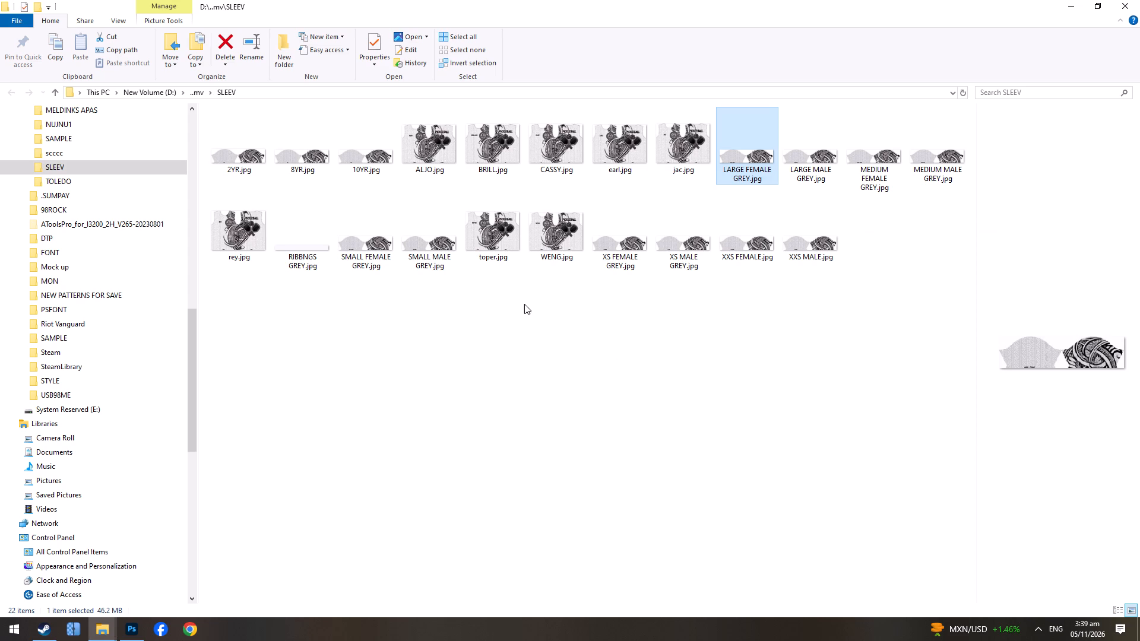
{"action": "left_click", "coordinate": [549, 240]}
{"action": "right_click", "coordinate": [549, 240]}
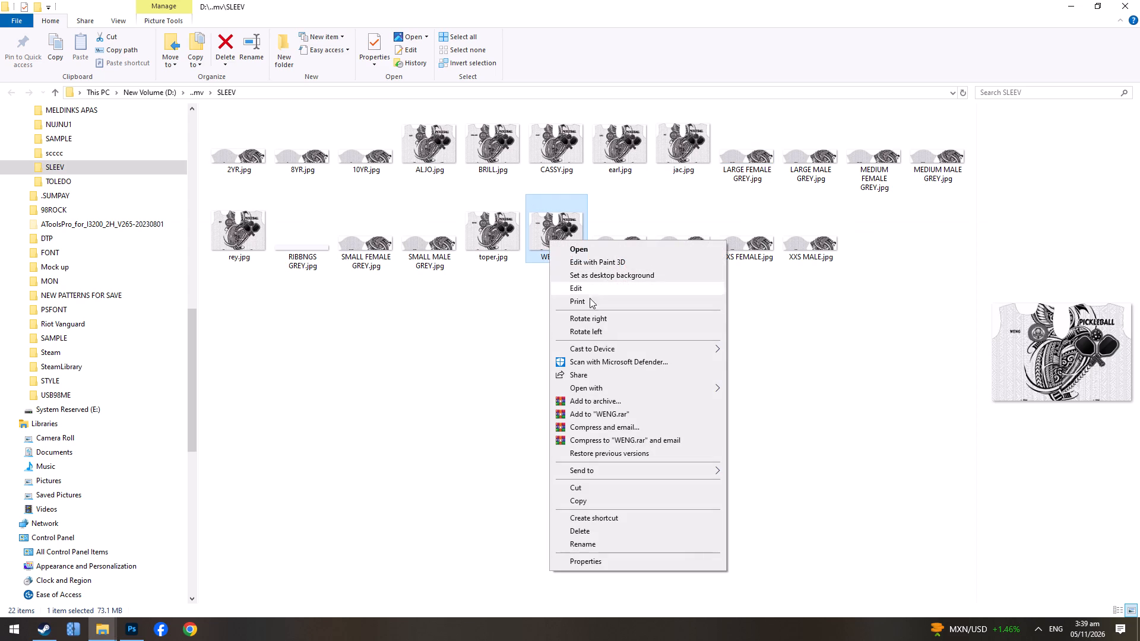
{"action": "left_click", "coordinate": [745, 387]}
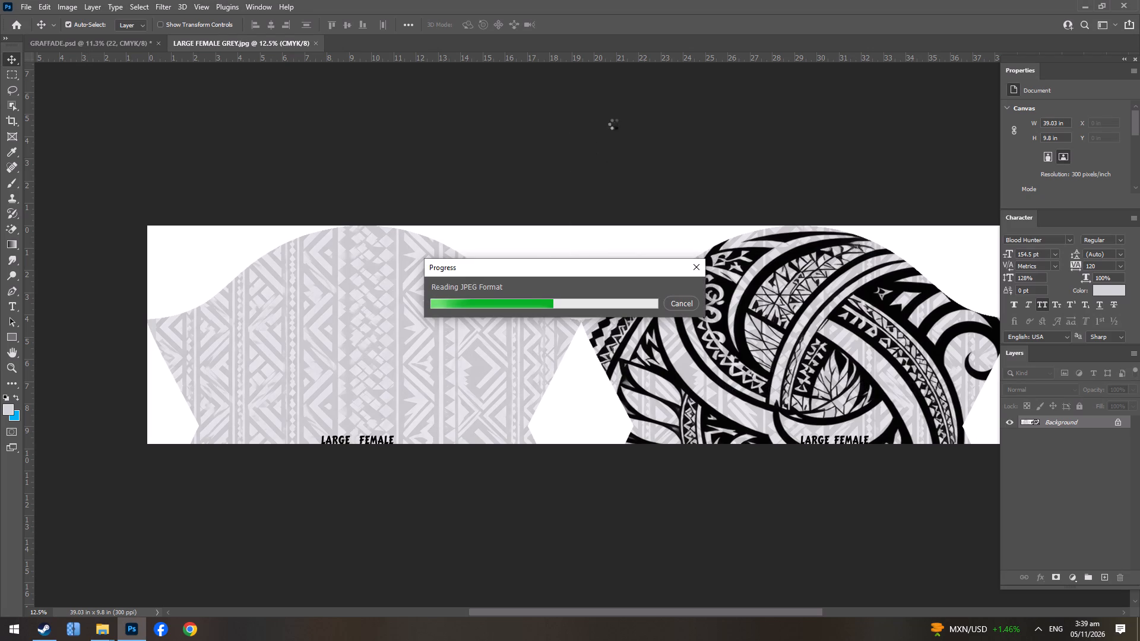
{"action": "left_click", "coordinate": [573, 298]}
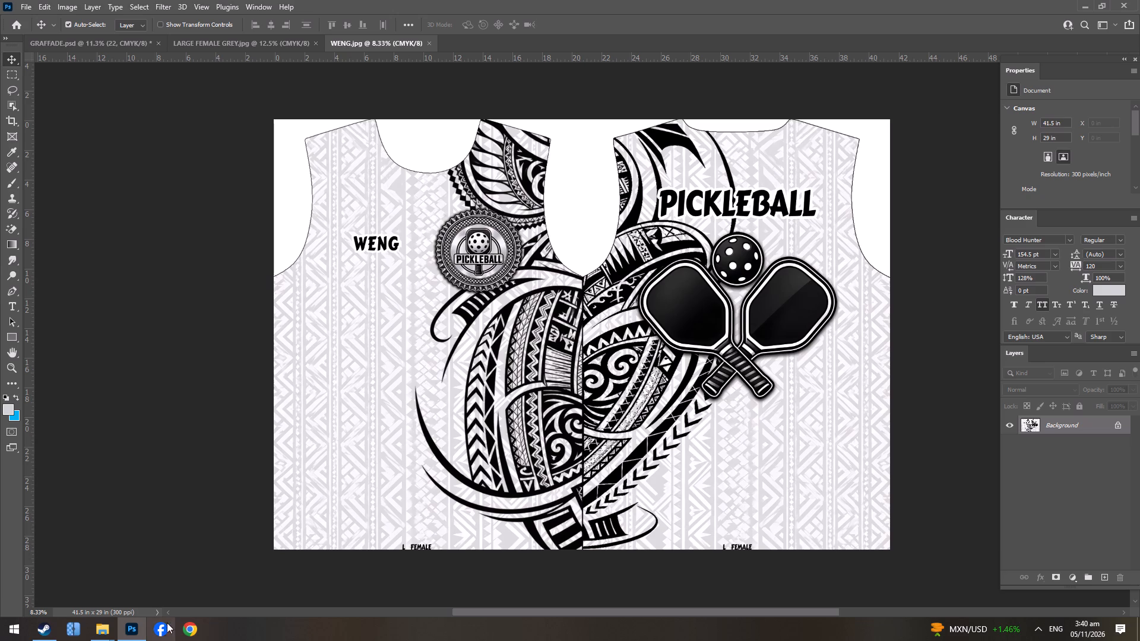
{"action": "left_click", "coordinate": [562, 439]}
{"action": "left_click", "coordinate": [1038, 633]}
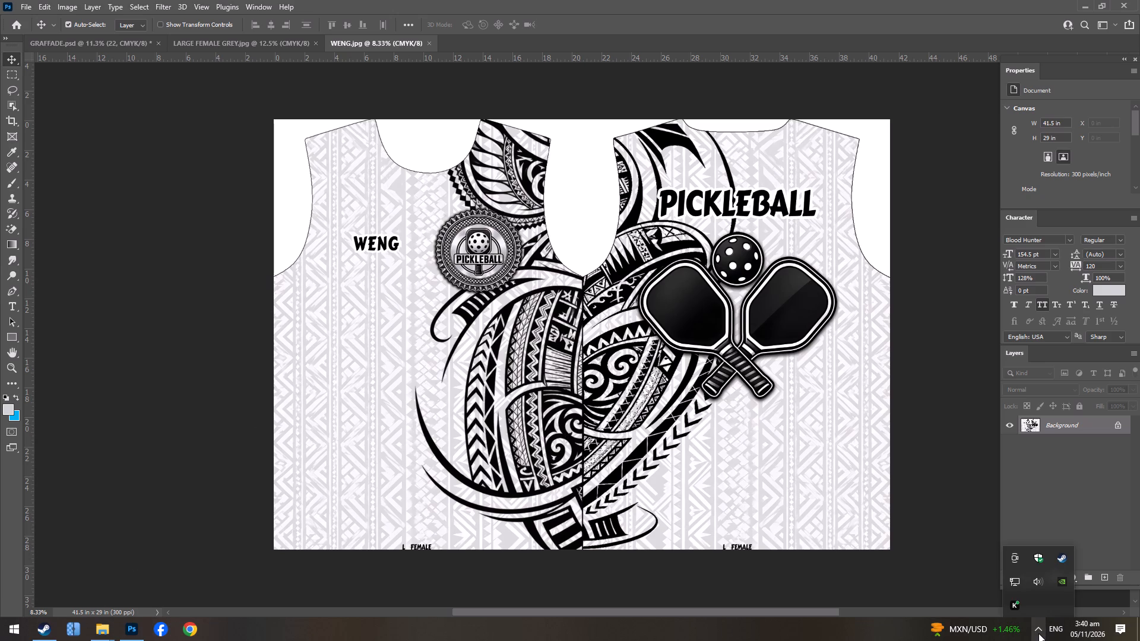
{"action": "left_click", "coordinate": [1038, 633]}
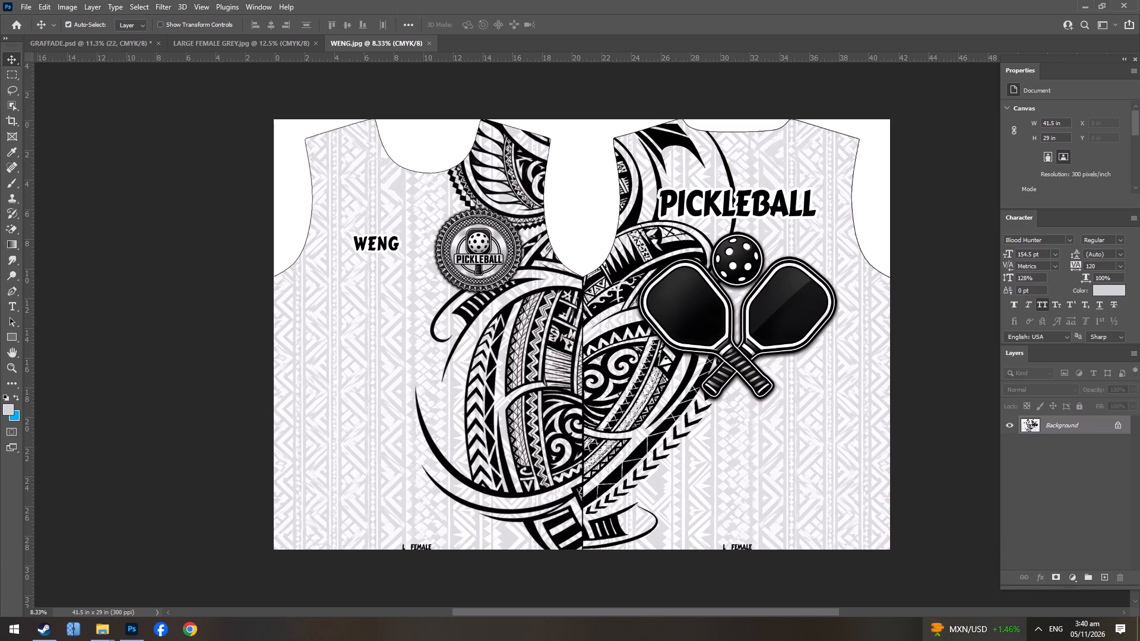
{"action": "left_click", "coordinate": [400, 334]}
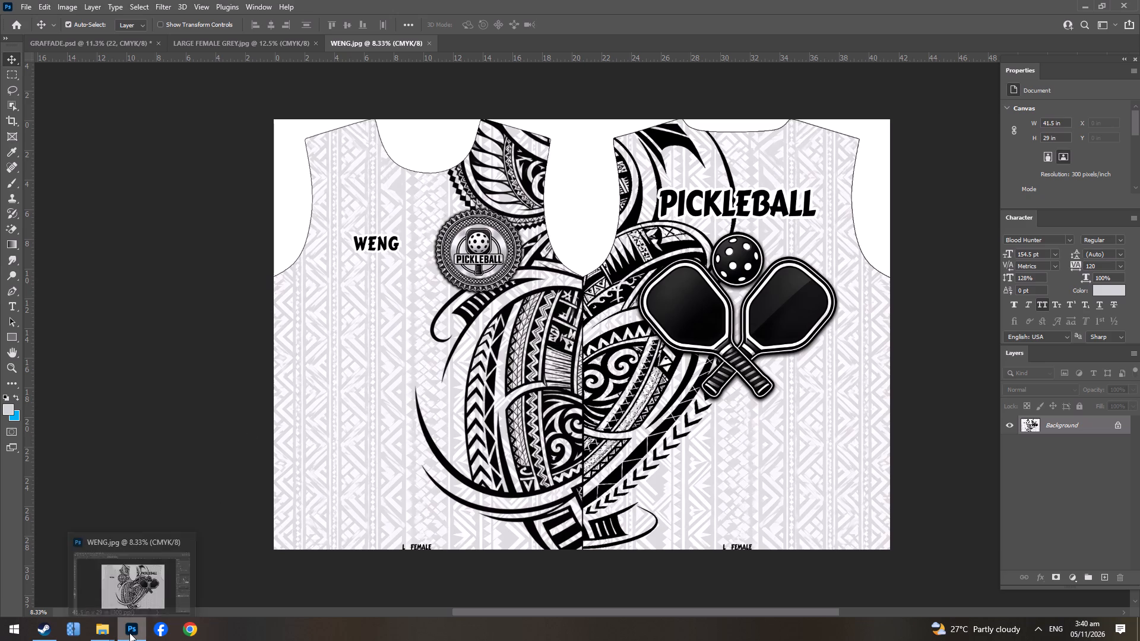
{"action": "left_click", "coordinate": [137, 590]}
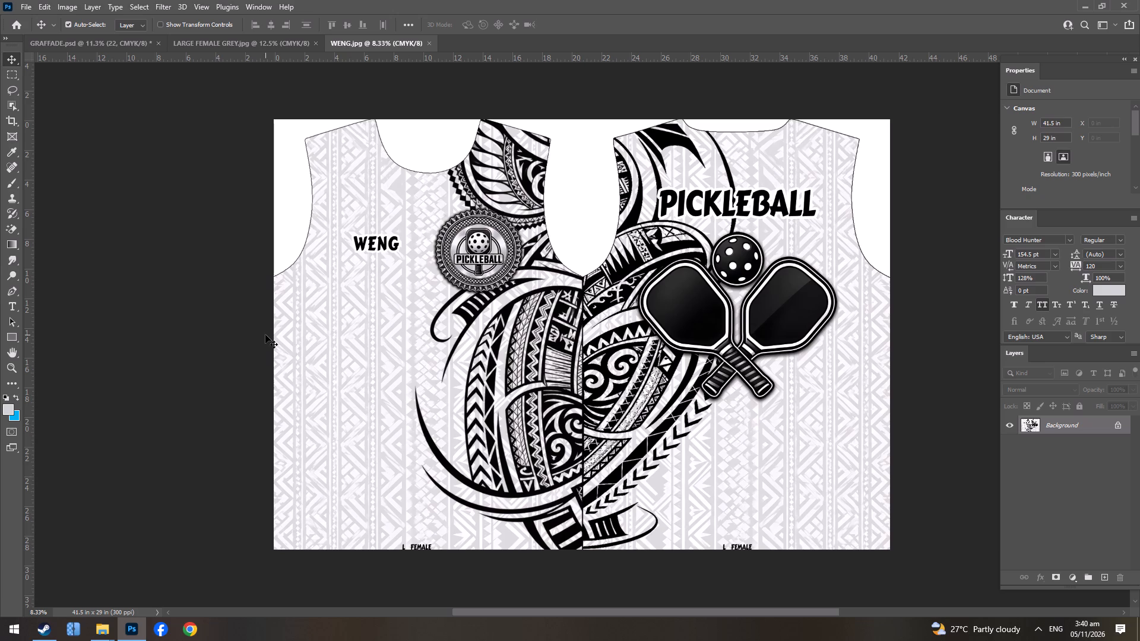
Unlock the background layer of WENG.jpg and copy it into the LARGE FEMALE GREY.jpg document.
{"action": "scroll", "coordinate": [432, 281], "scroll_direction": "up", "scroll_amount": 1, "text": "alt"}
{"action": "scroll", "coordinate": [429, 284], "scroll_direction": "up", "scroll_amount": 2}
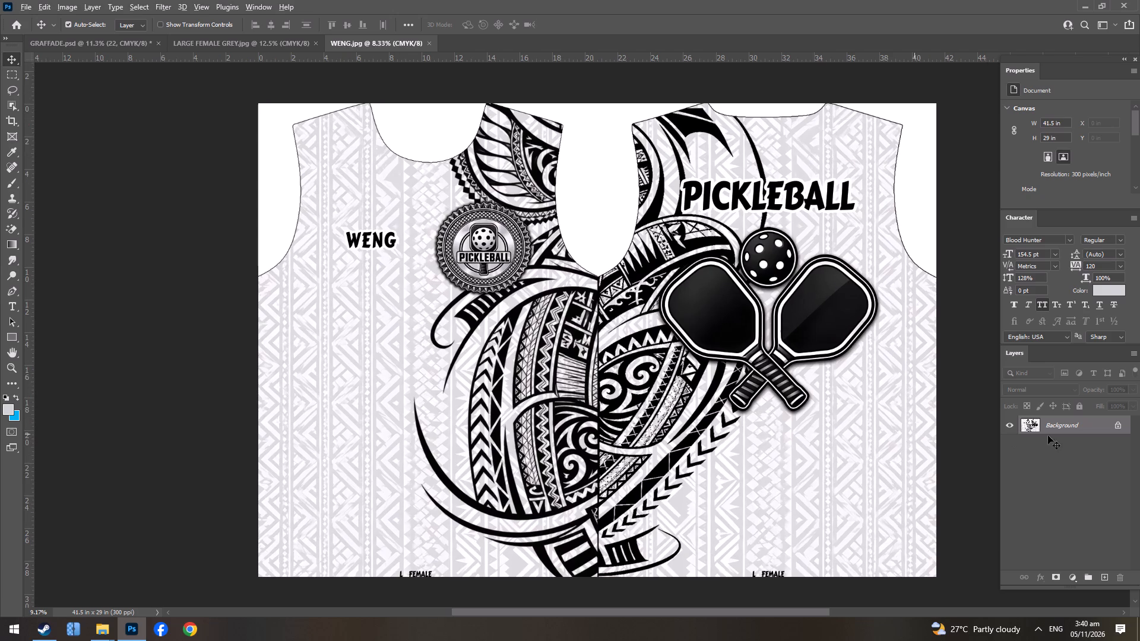
{"action": "left_click", "coordinate": [1123, 422]}
{"action": "left_click", "coordinate": [1115, 426]}
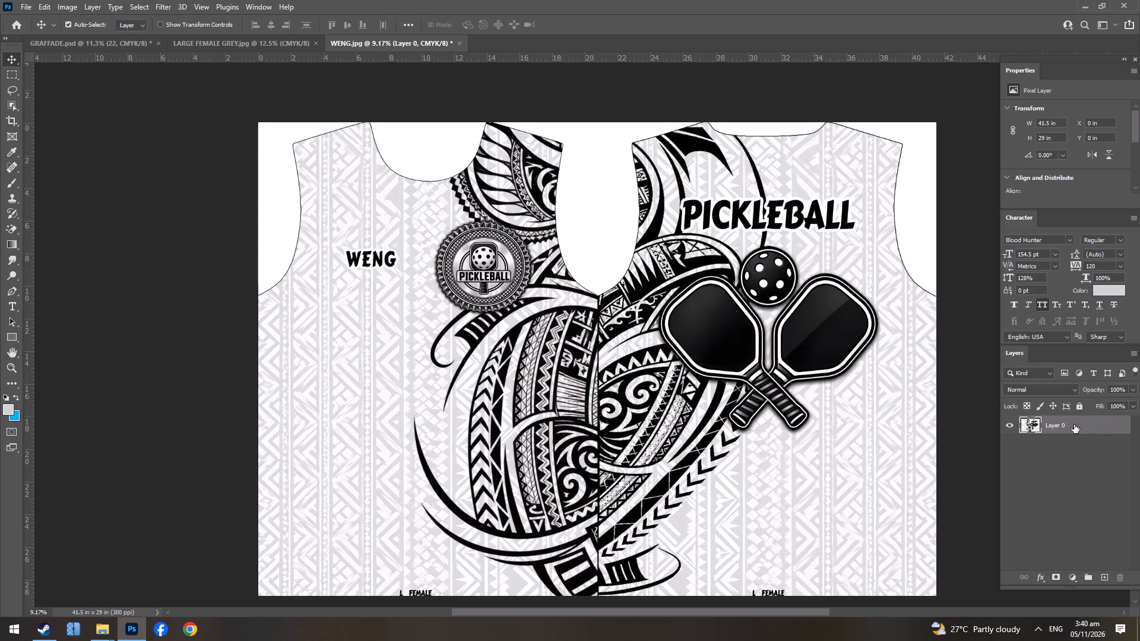
{"action": "left_click_drag", "start_coordinate": [1074, 424], "coordinate": [632, 364]}
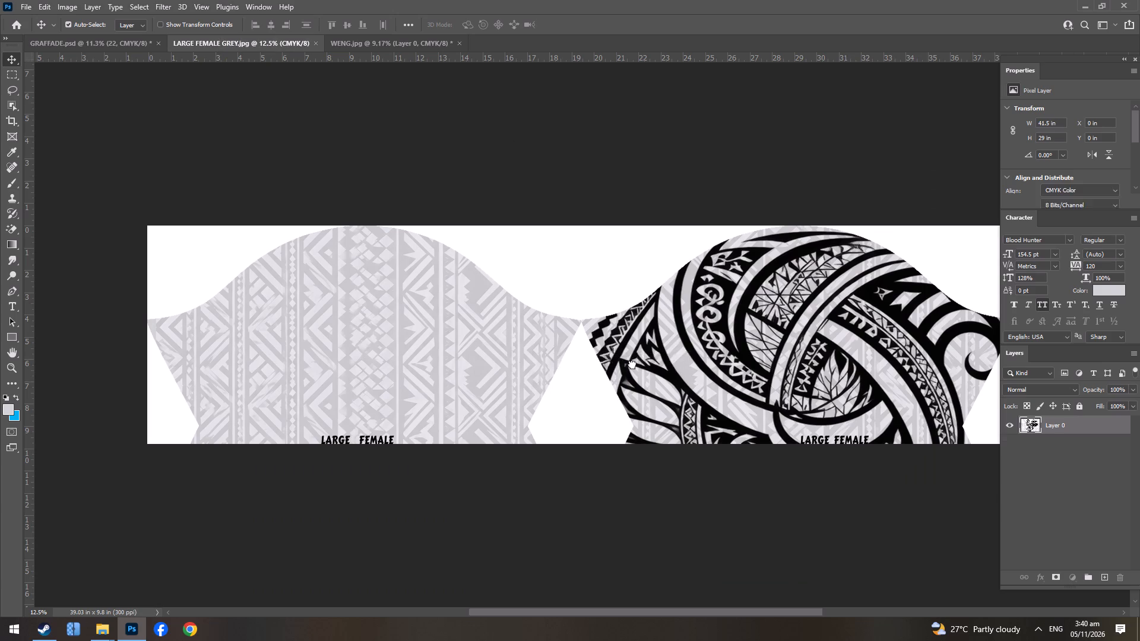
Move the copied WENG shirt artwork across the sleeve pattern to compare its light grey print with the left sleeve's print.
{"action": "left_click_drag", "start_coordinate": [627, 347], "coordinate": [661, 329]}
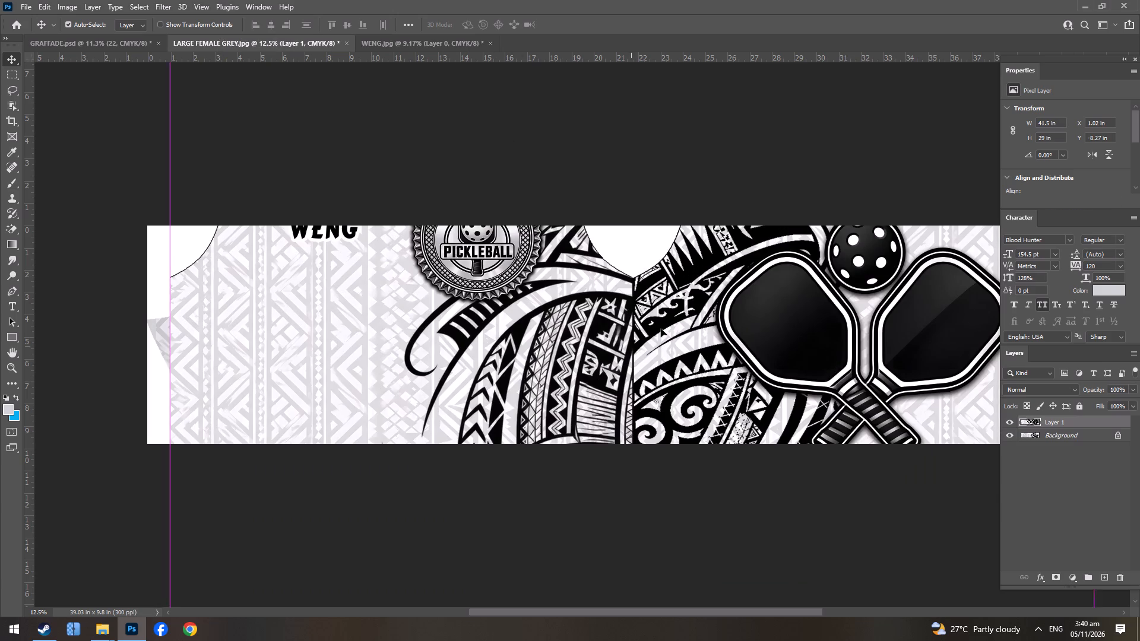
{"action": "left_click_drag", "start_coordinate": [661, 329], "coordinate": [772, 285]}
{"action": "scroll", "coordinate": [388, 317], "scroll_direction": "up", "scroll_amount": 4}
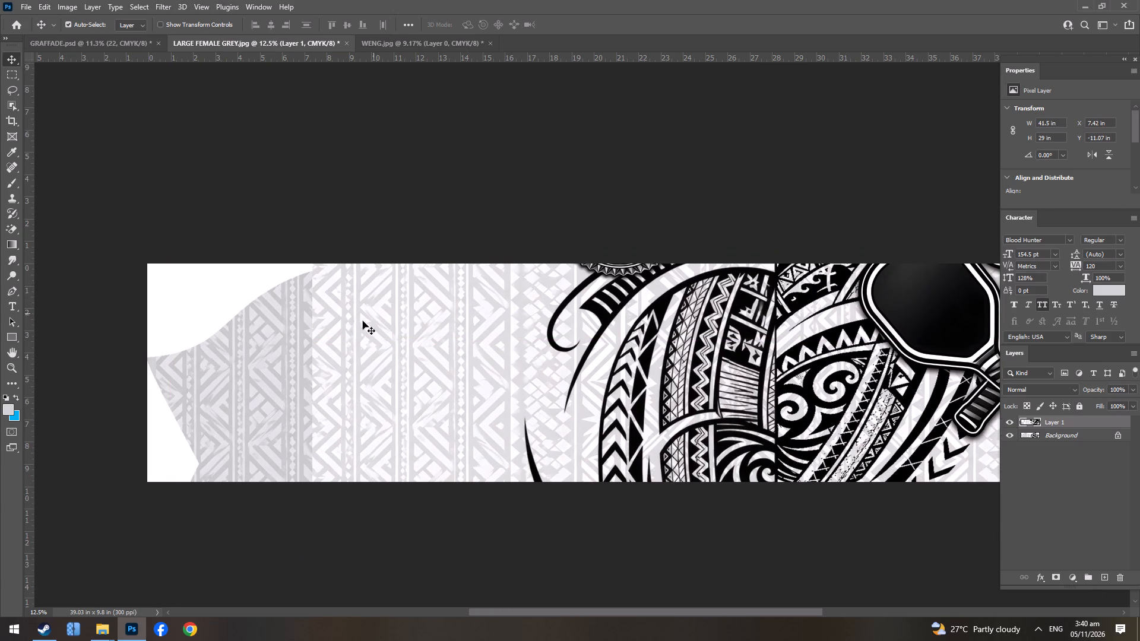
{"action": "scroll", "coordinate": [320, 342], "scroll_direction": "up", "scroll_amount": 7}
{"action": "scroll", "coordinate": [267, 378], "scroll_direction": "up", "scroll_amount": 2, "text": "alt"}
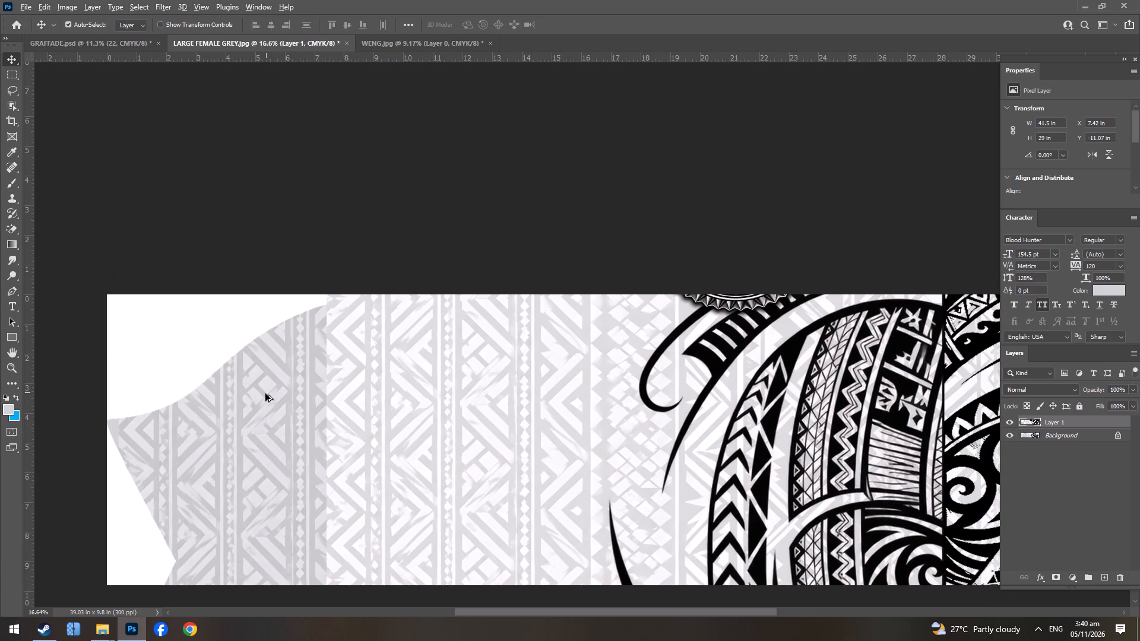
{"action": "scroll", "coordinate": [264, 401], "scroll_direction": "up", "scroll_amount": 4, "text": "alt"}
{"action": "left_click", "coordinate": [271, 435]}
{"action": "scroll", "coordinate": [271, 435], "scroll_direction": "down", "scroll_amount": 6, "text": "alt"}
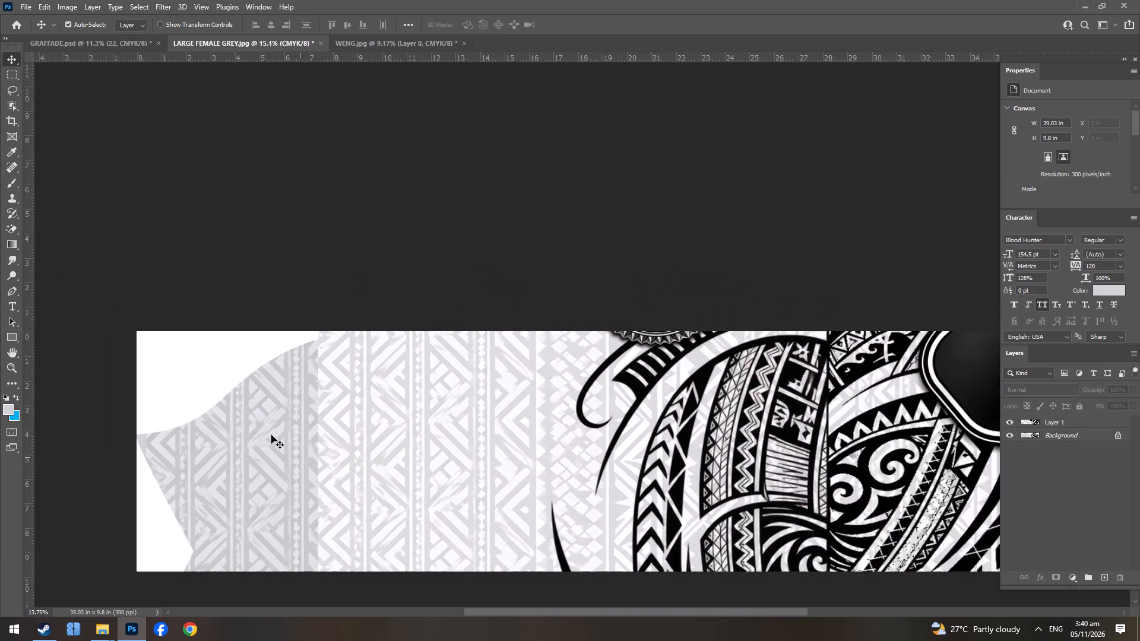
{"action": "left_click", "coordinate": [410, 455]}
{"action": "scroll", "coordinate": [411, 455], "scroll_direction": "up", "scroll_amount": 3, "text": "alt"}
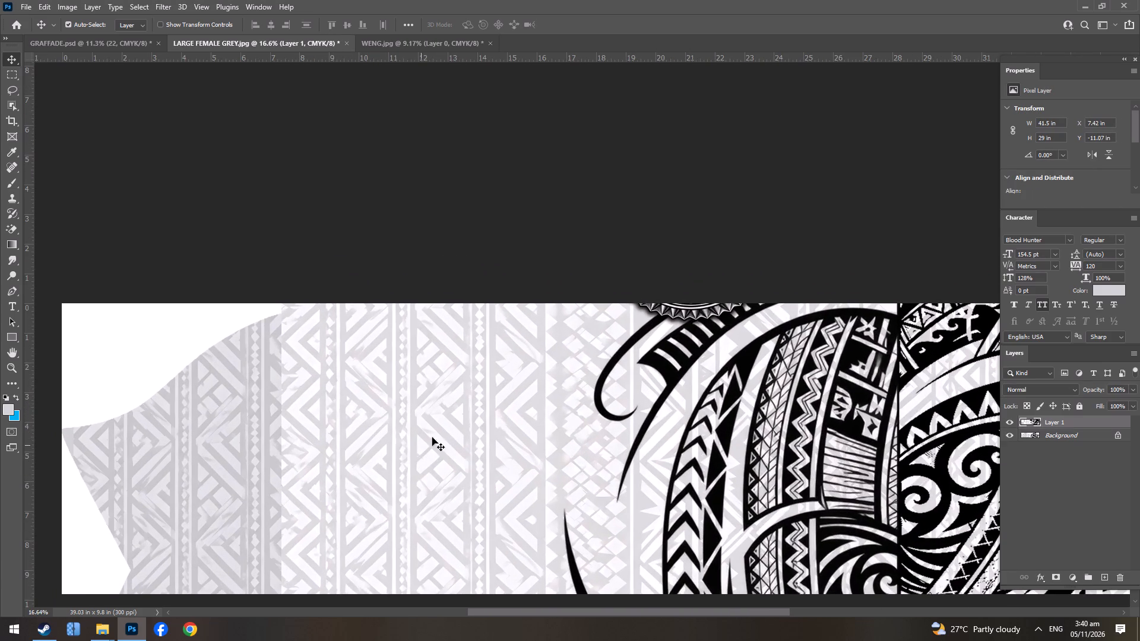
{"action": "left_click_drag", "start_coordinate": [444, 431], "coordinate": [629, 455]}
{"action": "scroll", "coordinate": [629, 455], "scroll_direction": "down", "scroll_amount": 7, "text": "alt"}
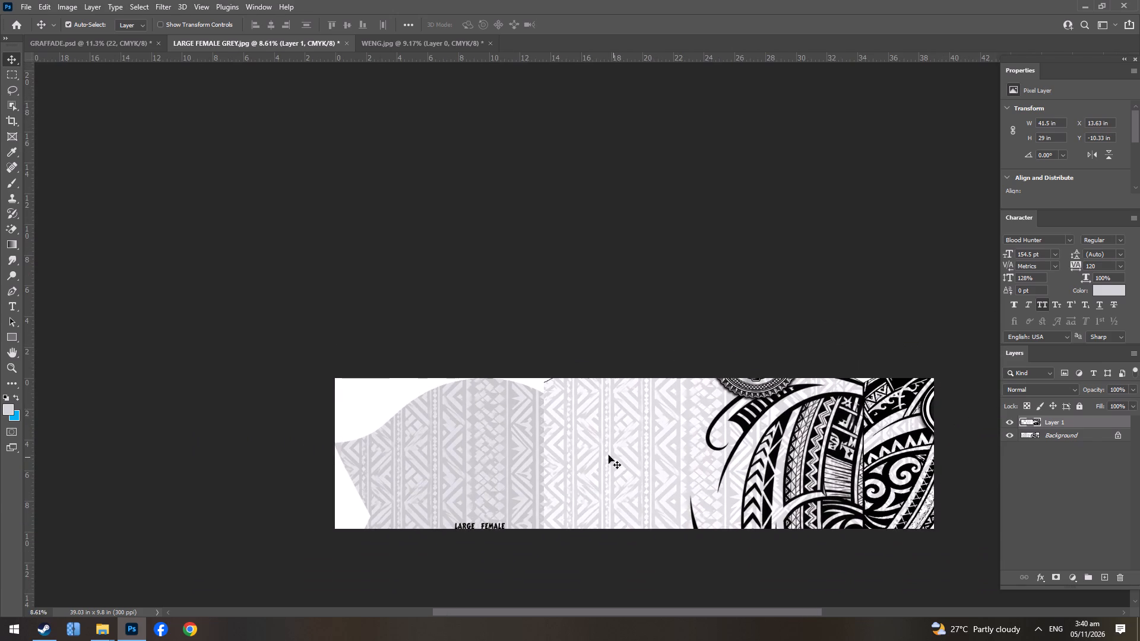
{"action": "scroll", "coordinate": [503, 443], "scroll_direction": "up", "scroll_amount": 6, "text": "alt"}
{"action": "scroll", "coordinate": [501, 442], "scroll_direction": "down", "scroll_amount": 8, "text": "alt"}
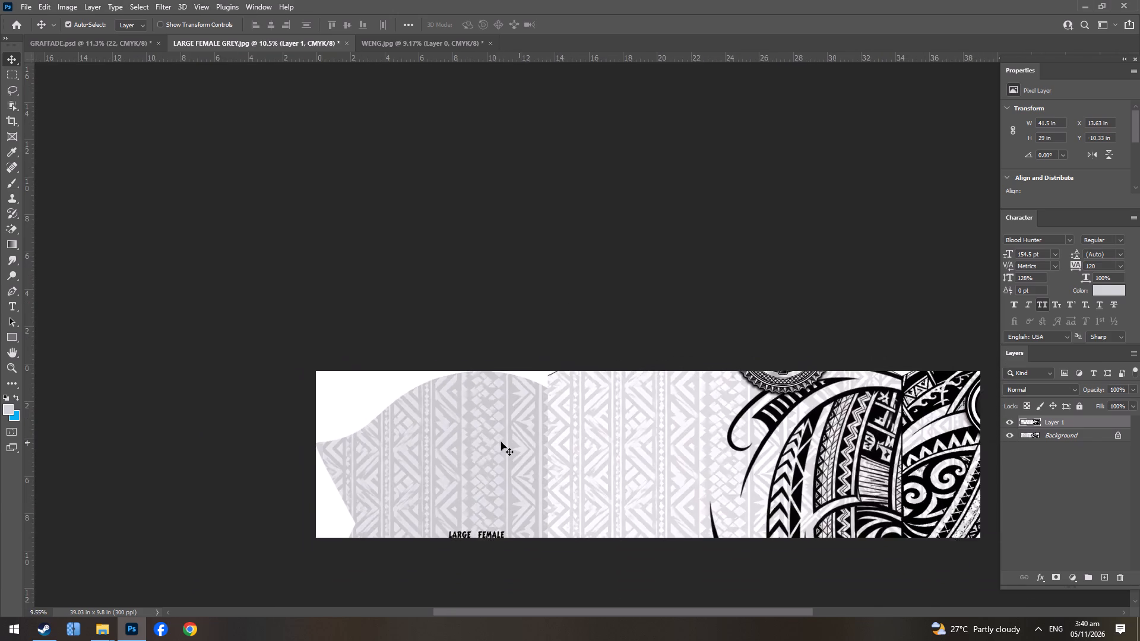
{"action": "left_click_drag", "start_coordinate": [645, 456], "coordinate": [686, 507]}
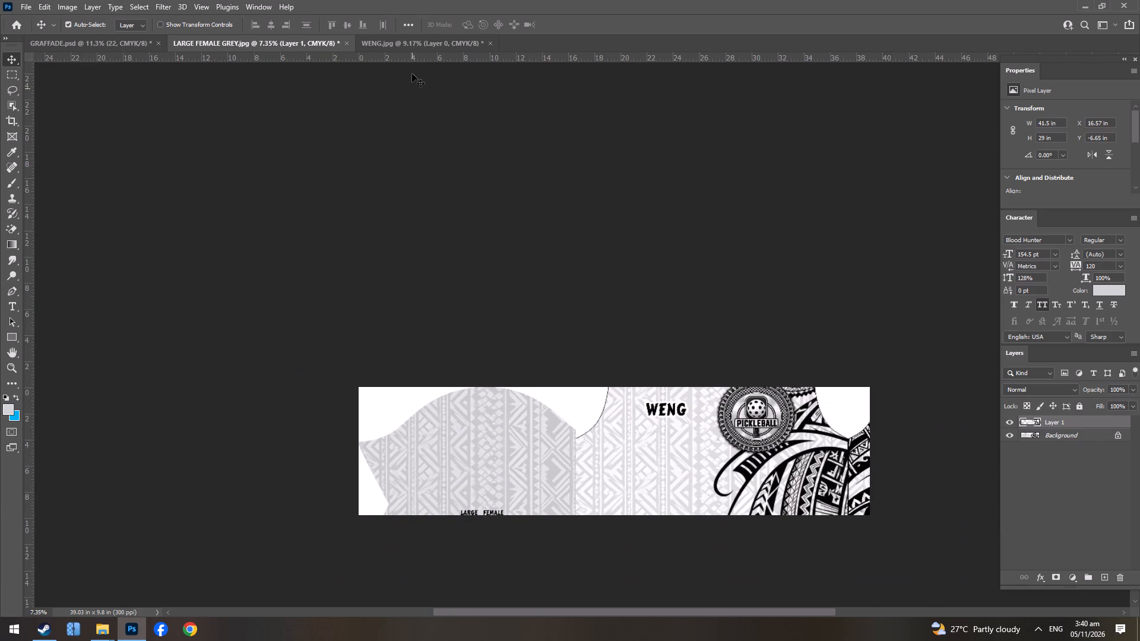
Delete the copied WENG shirt layer from LARGE FEMALE GREY.jpg and compare the two open documents.
{"action": "key", "text": "Delete"}
{"action": "left_click", "coordinate": [444, 45]}
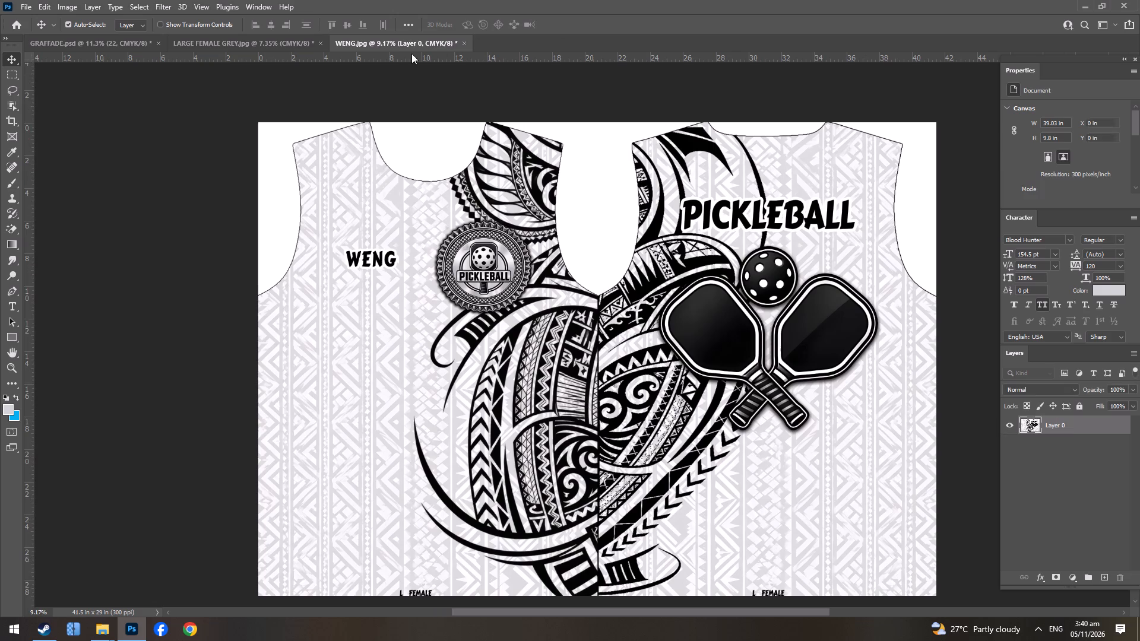
{"action": "left_click", "coordinate": [274, 42]}
{"action": "scroll", "coordinate": [723, 499], "scroll_direction": "up", "scroll_amount": 4, "text": "alt"}
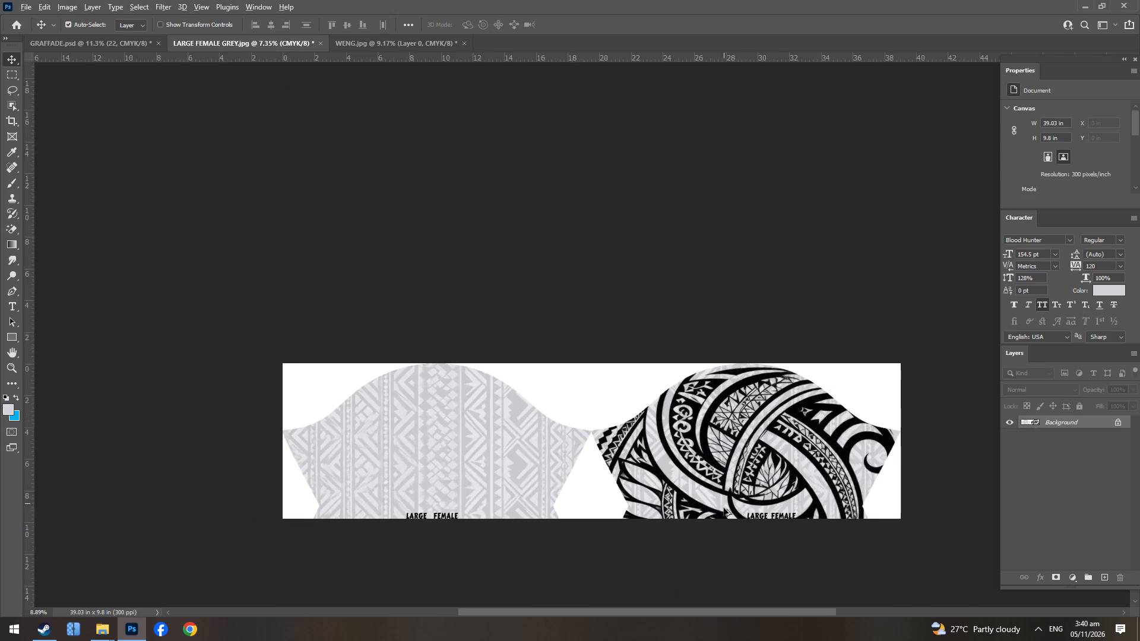
{"action": "scroll", "coordinate": [663, 491], "scroll_direction": "up", "scroll_amount": 3, "text": "alt"}
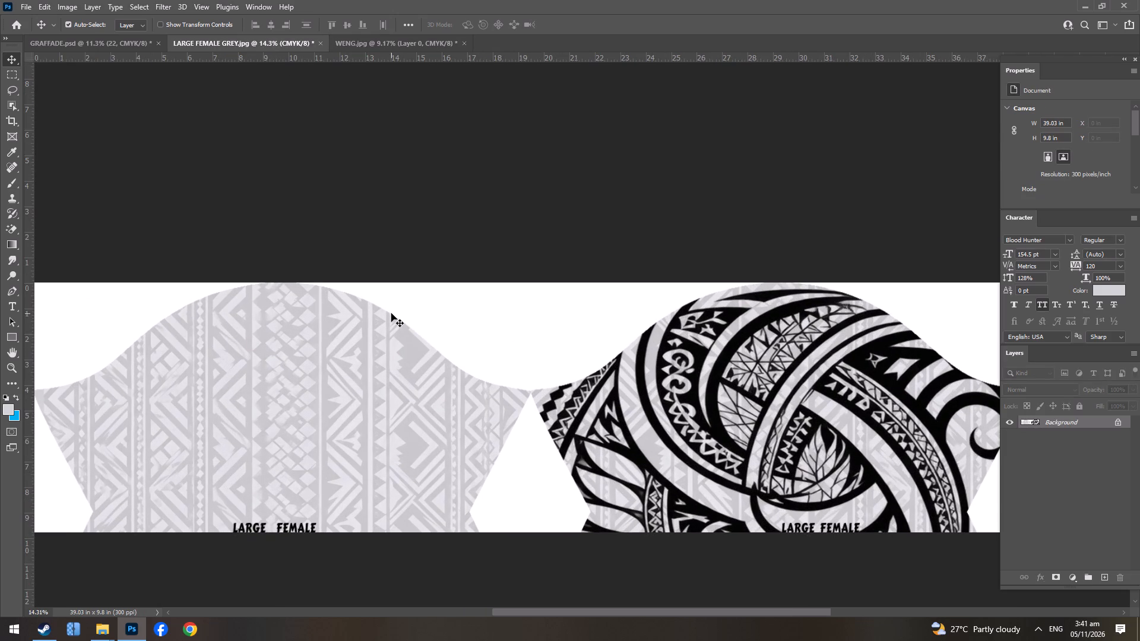
Close WENG.jpg without saving its changes.
{"action": "left_click", "coordinate": [382, 47]}
{"action": "left_click", "coordinate": [470, 43]}
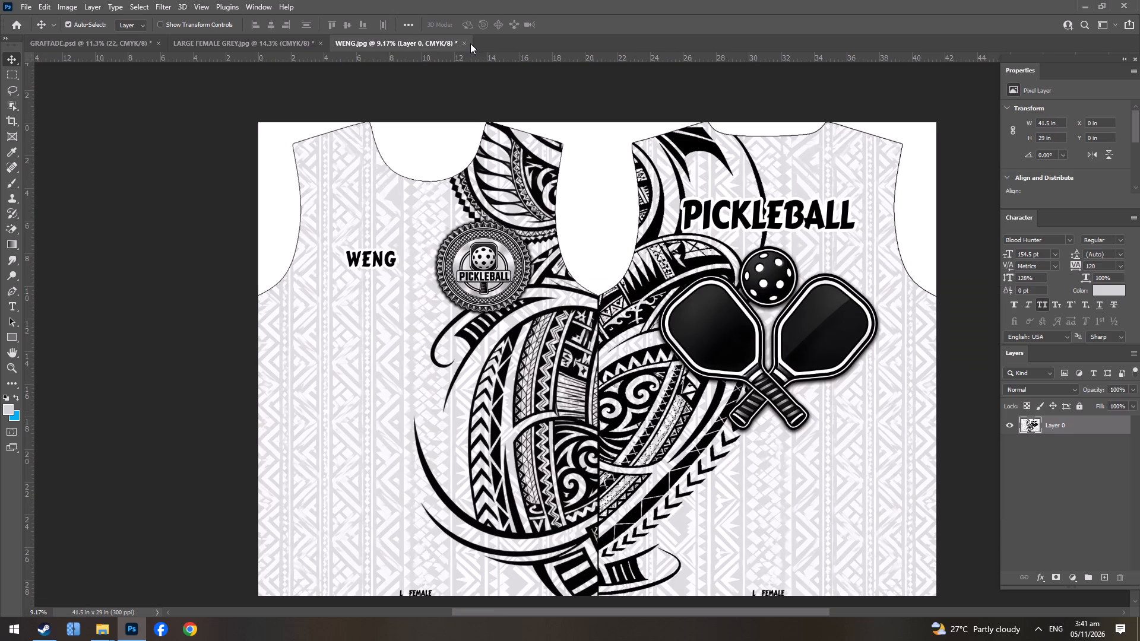
{"action": "left_click", "coordinate": [464, 42]}
{"action": "left_click", "coordinate": [565, 230]}
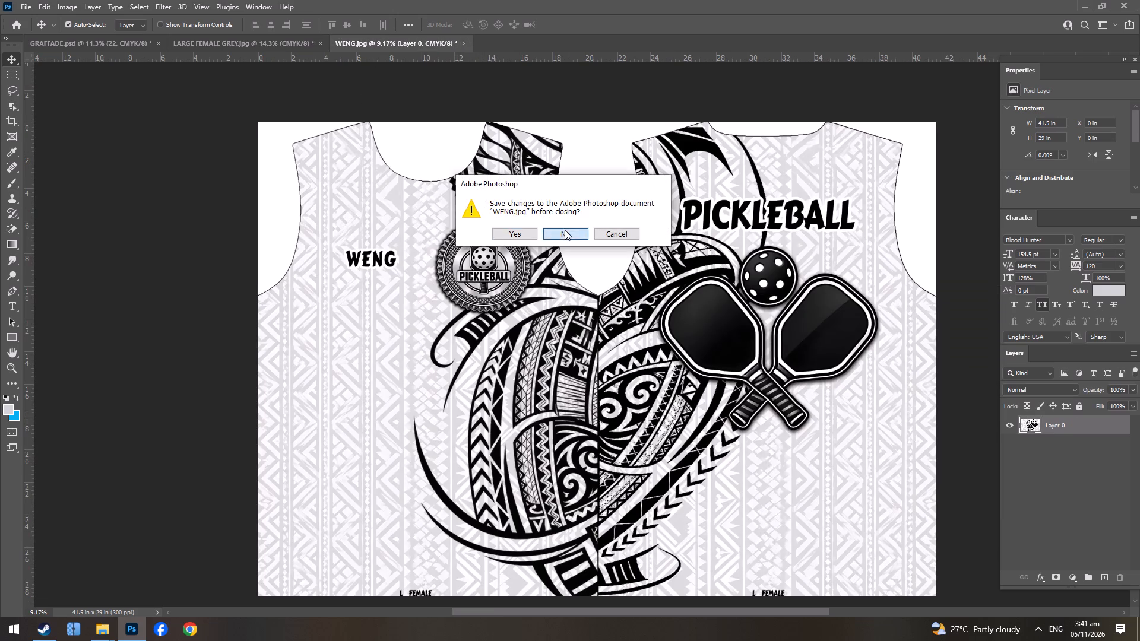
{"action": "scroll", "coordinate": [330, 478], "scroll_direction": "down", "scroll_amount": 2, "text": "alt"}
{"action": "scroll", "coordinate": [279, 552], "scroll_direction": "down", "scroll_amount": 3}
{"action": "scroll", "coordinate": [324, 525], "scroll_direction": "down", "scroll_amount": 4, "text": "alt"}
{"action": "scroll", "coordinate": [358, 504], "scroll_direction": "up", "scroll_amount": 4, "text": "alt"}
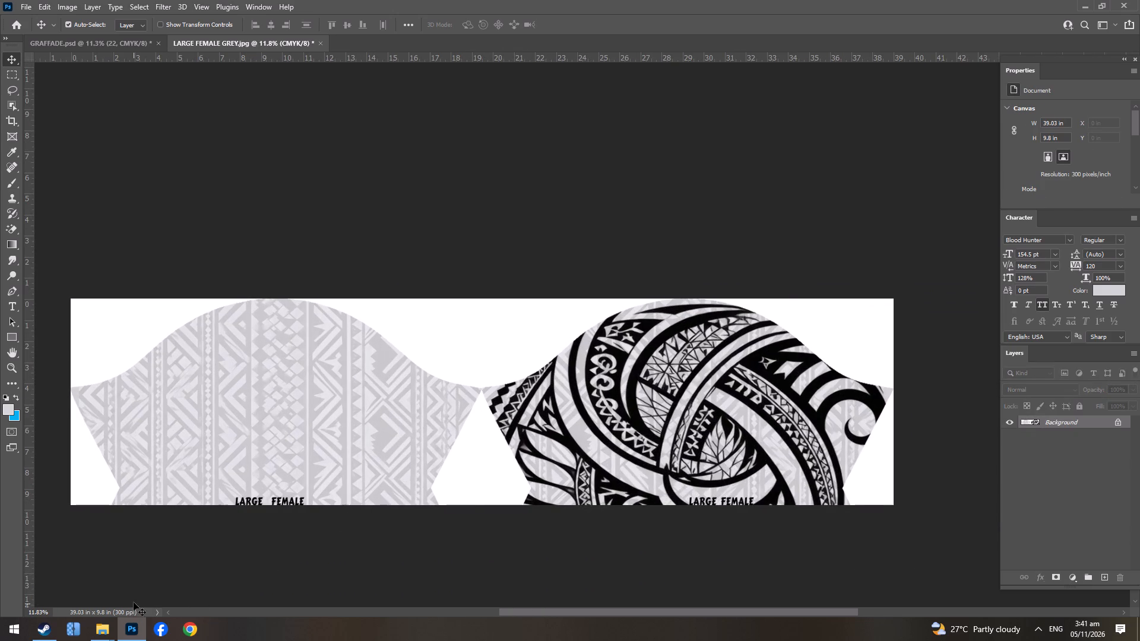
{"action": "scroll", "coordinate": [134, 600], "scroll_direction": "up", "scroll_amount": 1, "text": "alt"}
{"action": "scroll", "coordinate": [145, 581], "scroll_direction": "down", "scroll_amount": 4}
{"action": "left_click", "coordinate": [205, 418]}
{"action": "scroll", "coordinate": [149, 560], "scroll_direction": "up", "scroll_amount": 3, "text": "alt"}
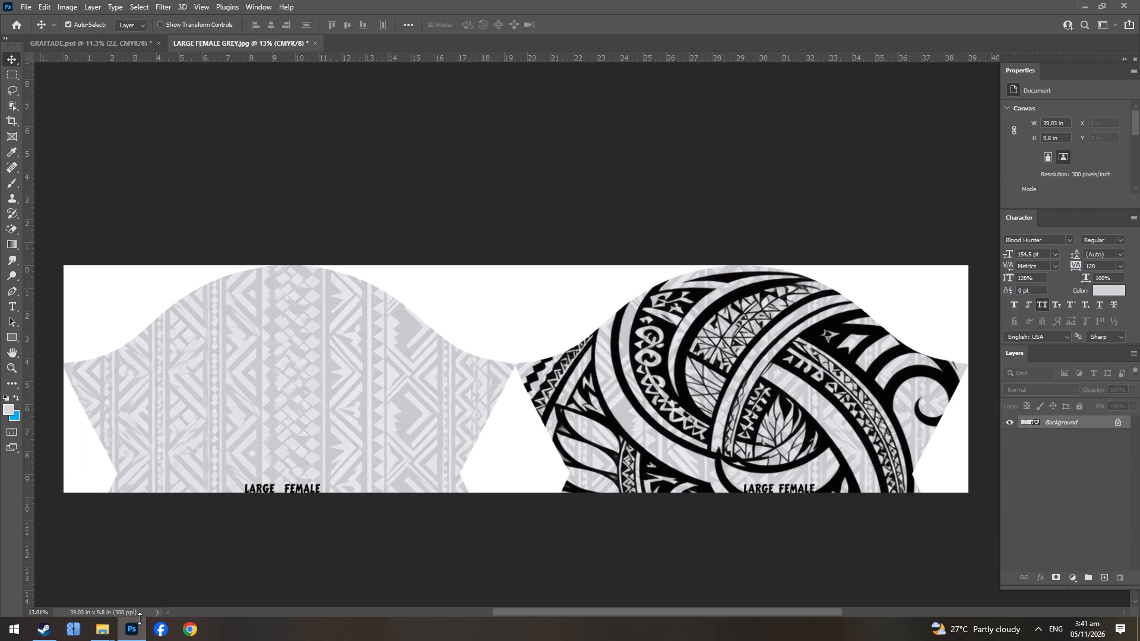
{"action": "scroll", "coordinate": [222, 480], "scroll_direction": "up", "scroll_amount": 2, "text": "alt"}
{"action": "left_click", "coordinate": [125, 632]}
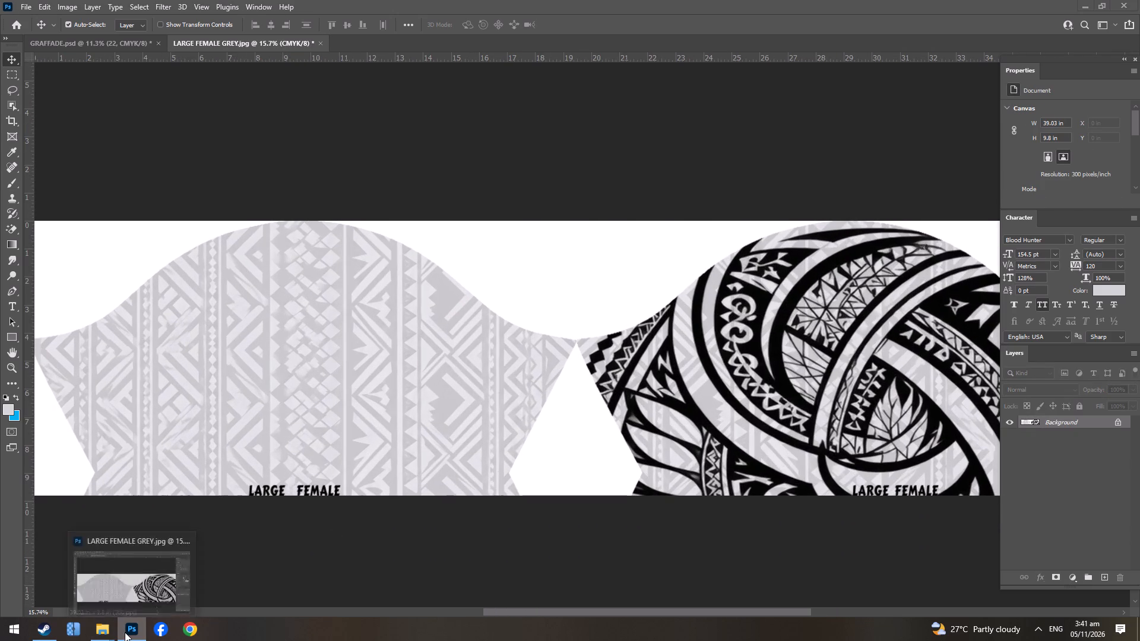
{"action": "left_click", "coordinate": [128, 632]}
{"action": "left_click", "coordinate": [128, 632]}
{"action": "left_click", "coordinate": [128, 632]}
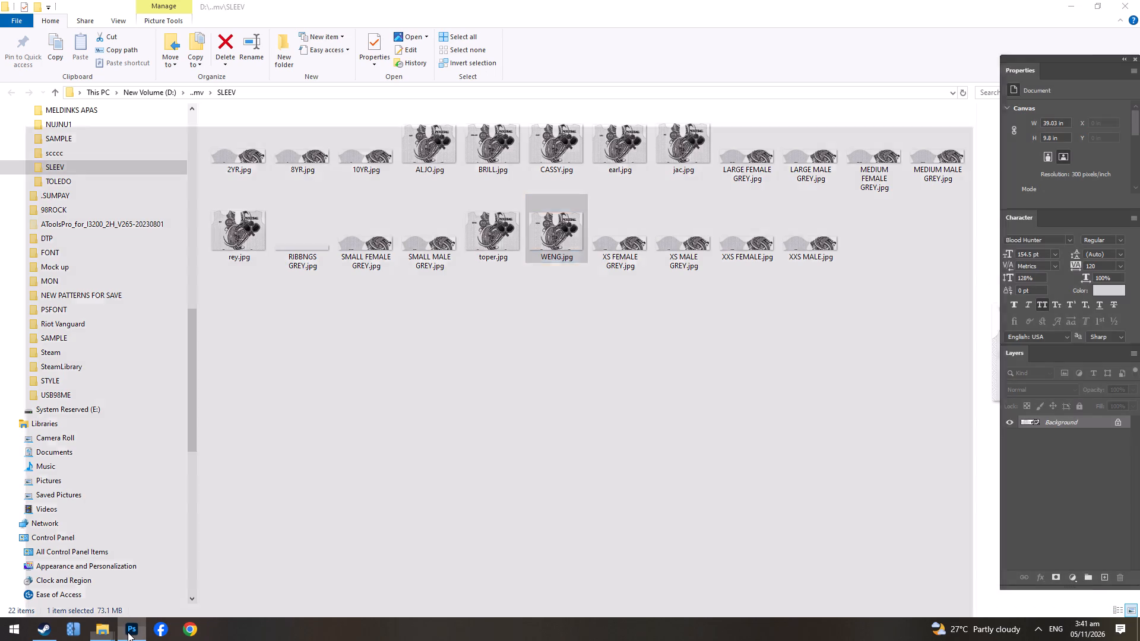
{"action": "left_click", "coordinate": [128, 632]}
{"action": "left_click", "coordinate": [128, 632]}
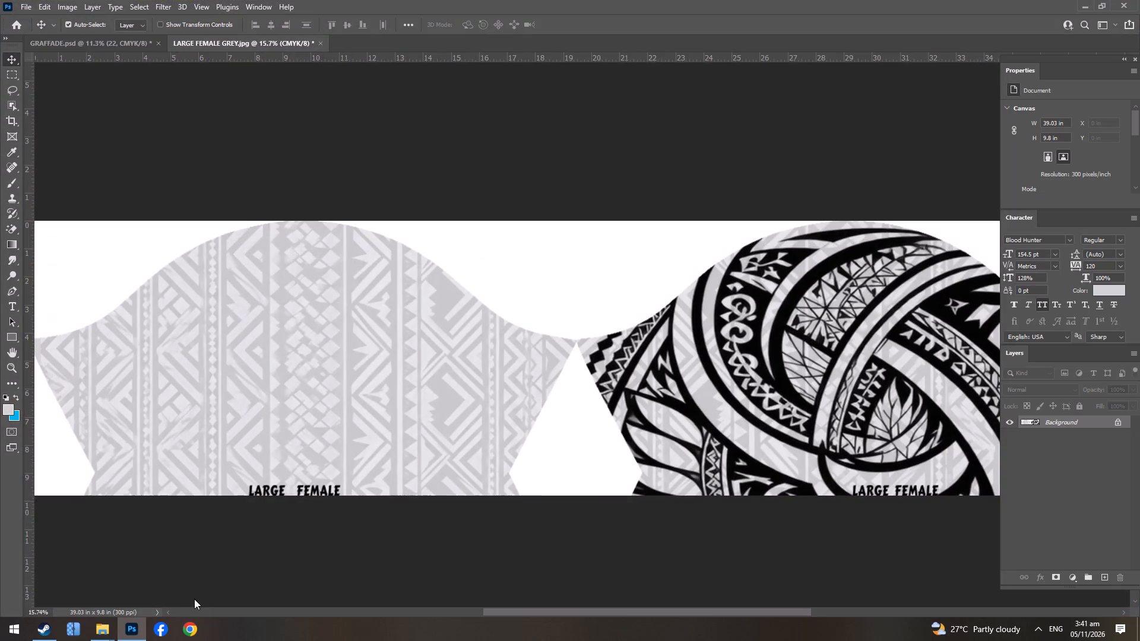
Erase the white background beside, above and between the two sleeves with the Magic Eraser, undoing the last extra erasure on the black-patterned sleeve.
{"action": "scroll", "coordinate": [222, 578], "scroll_direction": "down", "scroll_amount": 4, "text": "alt"}
{"action": "left_click", "coordinate": [7, 229]}
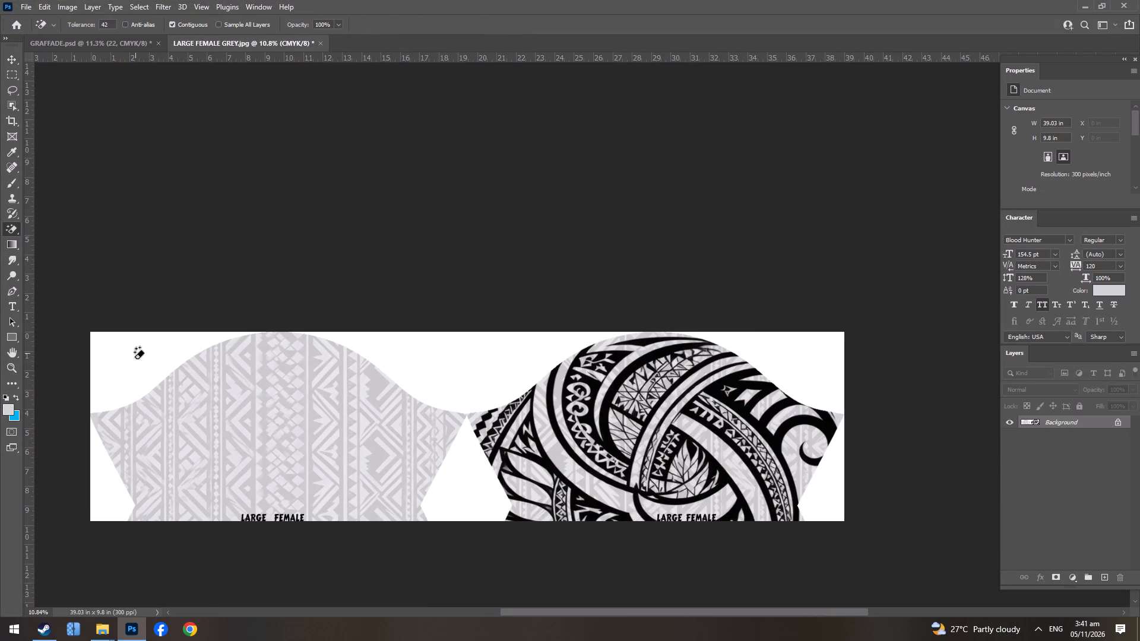
{"action": "left_click", "coordinate": [134, 359]}
{"action": "left_click", "coordinate": [110, 490]}
{"action": "scroll", "coordinate": [132, 506], "scroll_direction": "up", "scroll_amount": 4, "text": "alt"}
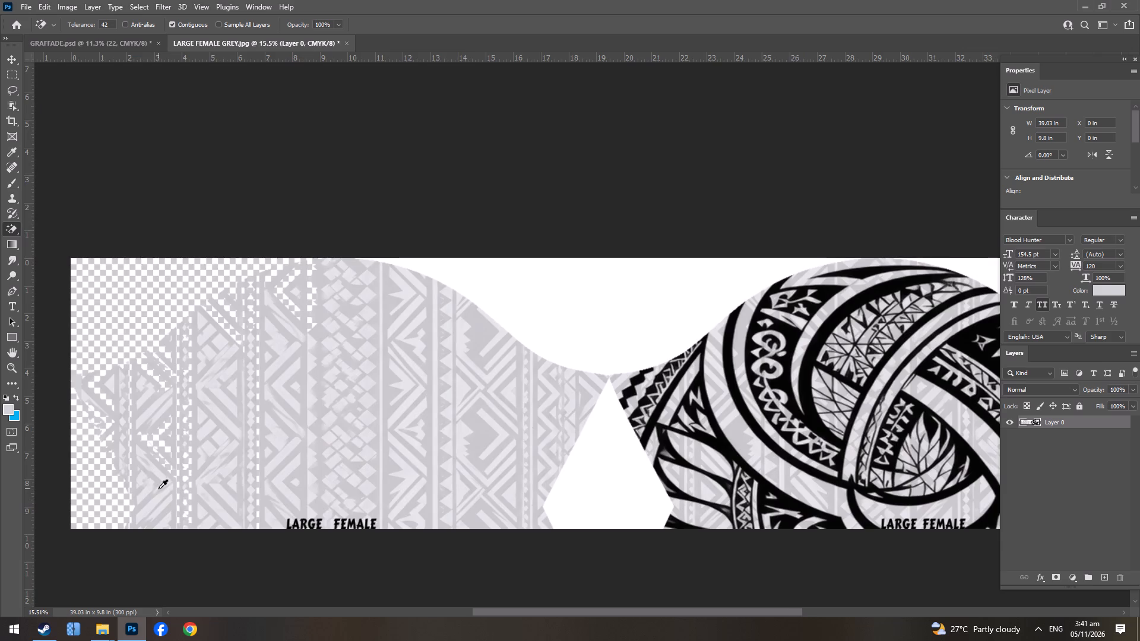
{"action": "scroll", "coordinate": [159, 488], "scroll_direction": "up", "scroll_amount": 2, "text": "alt"}
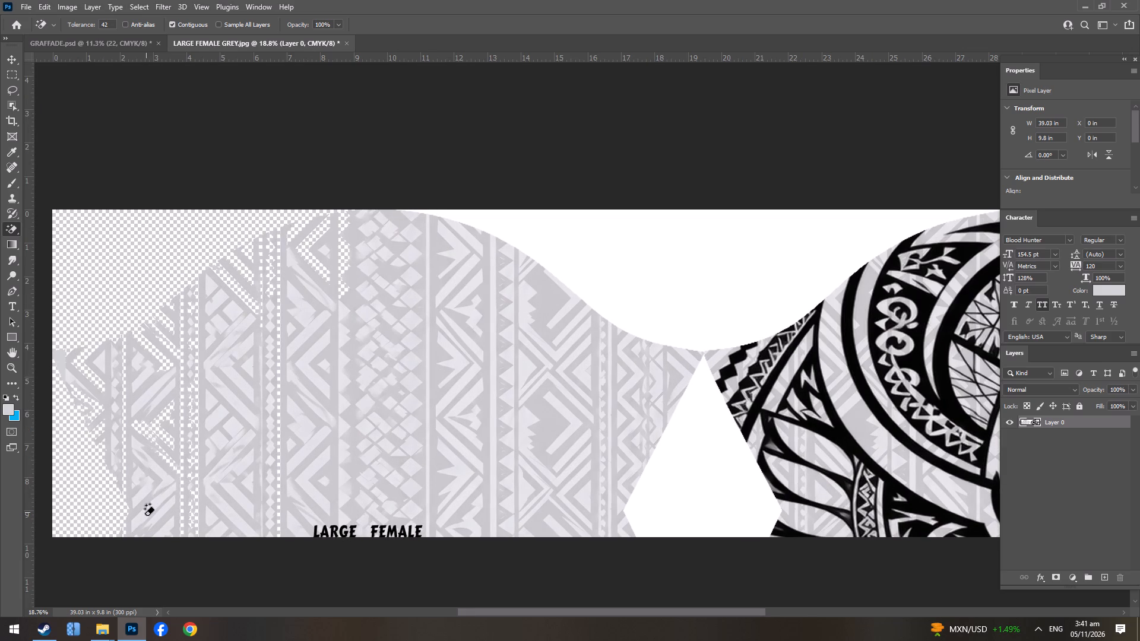
{"action": "left_click", "coordinate": [641, 280]}
{"action": "scroll", "coordinate": [667, 430], "scroll_direction": "down", "scroll_amount": 4, "text": "alt"}
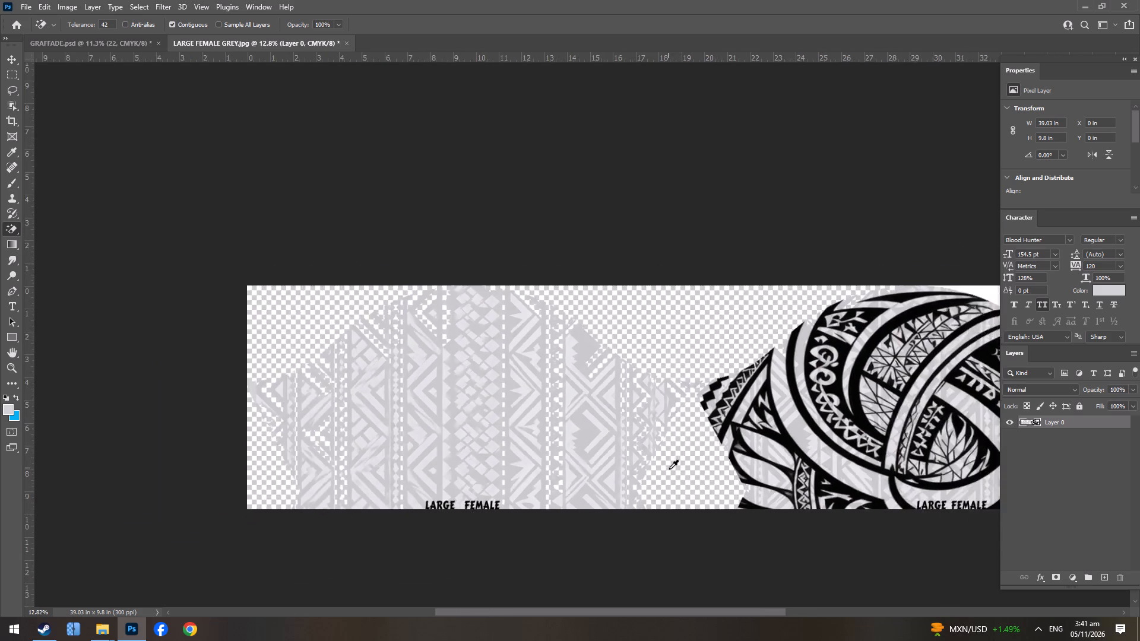
{"action": "scroll", "coordinate": [669, 469], "scroll_direction": "down", "scroll_amount": 3, "text": "alt"}
{"action": "scroll", "coordinate": [923, 452], "scroll_direction": "up", "scroll_amount": 4, "text": "alt"}
{"action": "scroll", "coordinate": [832, 447], "scroll_direction": "up", "scroll_amount": 2, "text": "alt"}
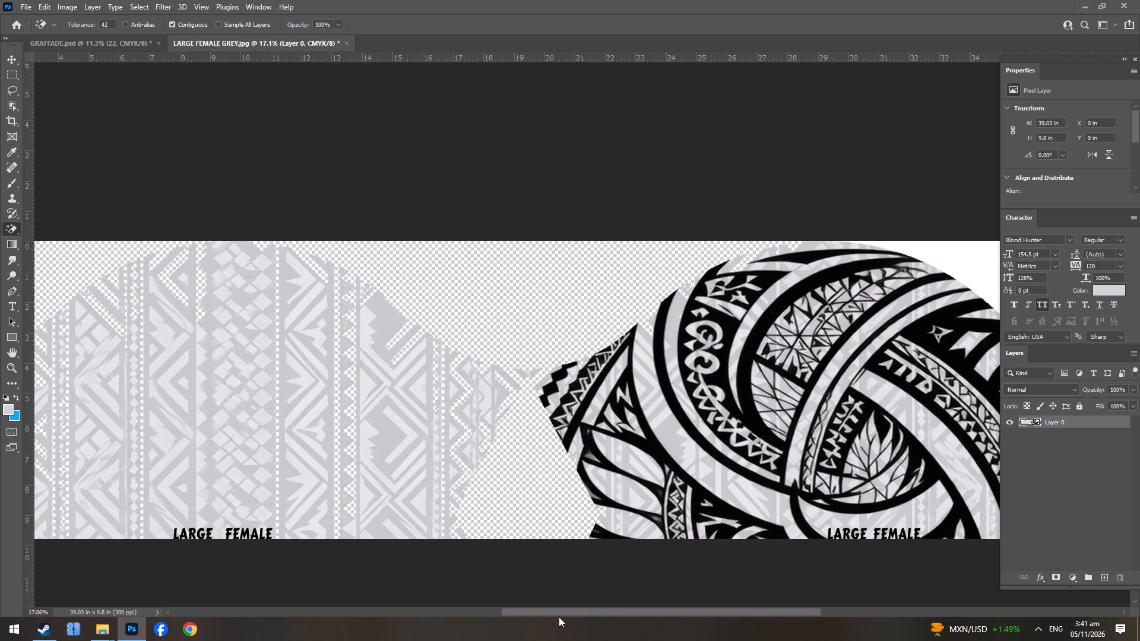
{"action": "left_click_drag", "start_coordinate": [565, 610], "coordinate": [636, 617]}
{"action": "left_click", "coordinate": [832, 278]}
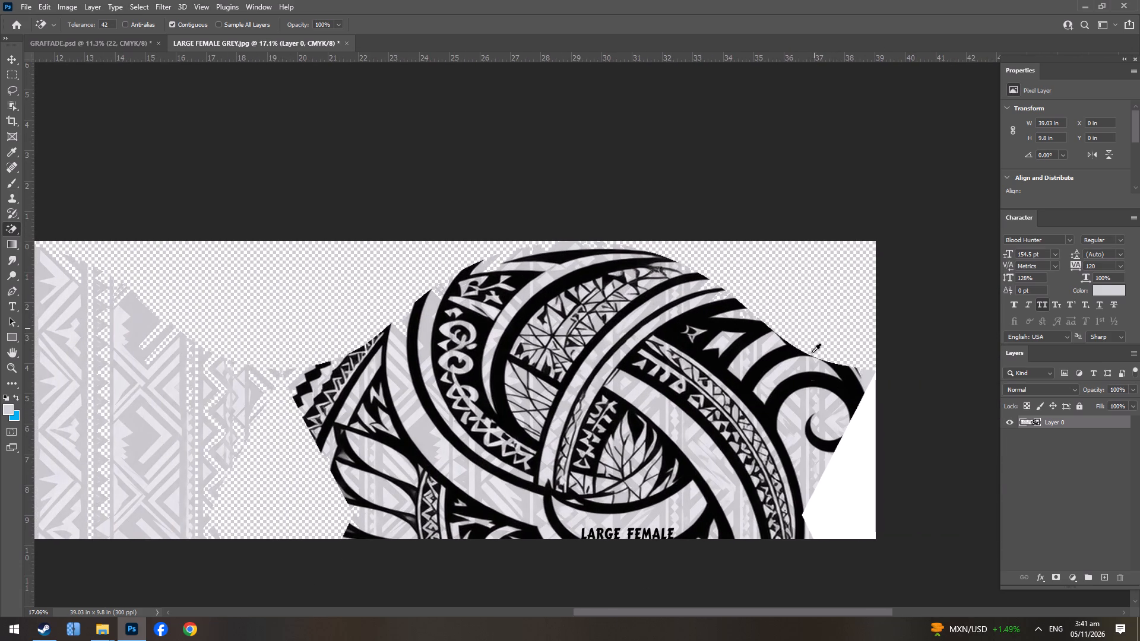
{"action": "scroll", "coordinate": [819, 410], "scroll_direction": "up", "scroll_amount": 4, "text": "alt"}
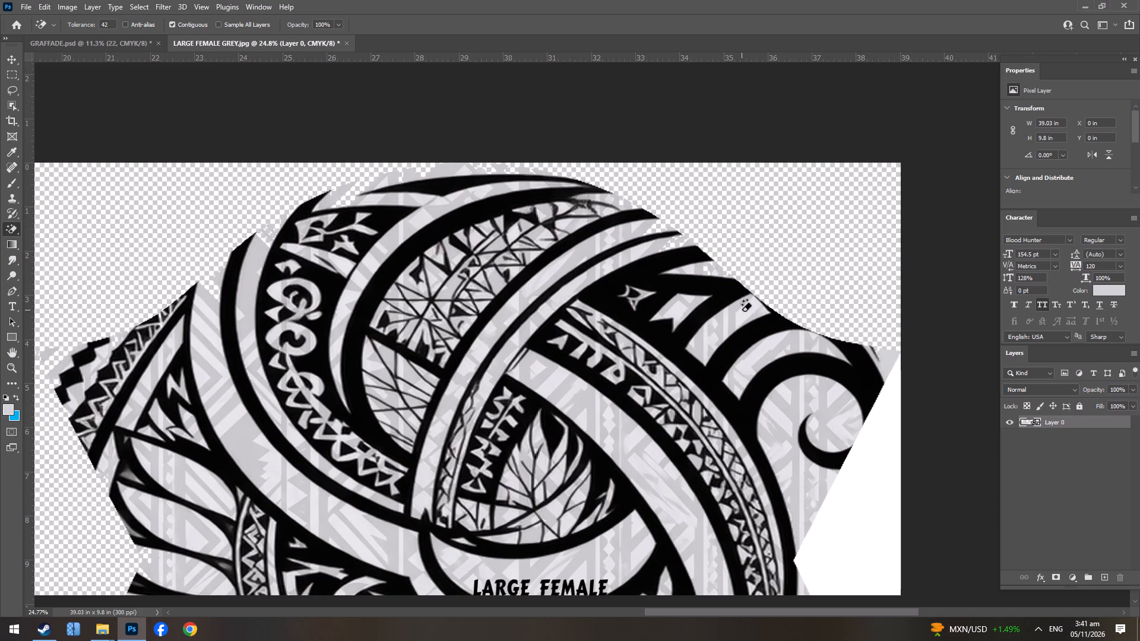
{"action": "left_click", "coordinate": [747, 307]}
{"action": "key", "text": "ctrl+z"}
{"action": "scroll", "coordinate": [586, 468], "scroll_direction": "down", "scroll_amount": 12, "text": "alt"}
{"action": "scroll", "coordinate": [270, 482], "scroll_direction": "up", "scroll_amount": 4, "text": "alt"}
Draw a rectangle shape of about 40.1 by 10.6 in covering the whole sleeve canvas.
{"action": "key", "text": "v"}
{"action": "scroll", "coordinate": [61, 357], "scroll_direction": "down", "scroll_amount": 3, "text": "alt"}
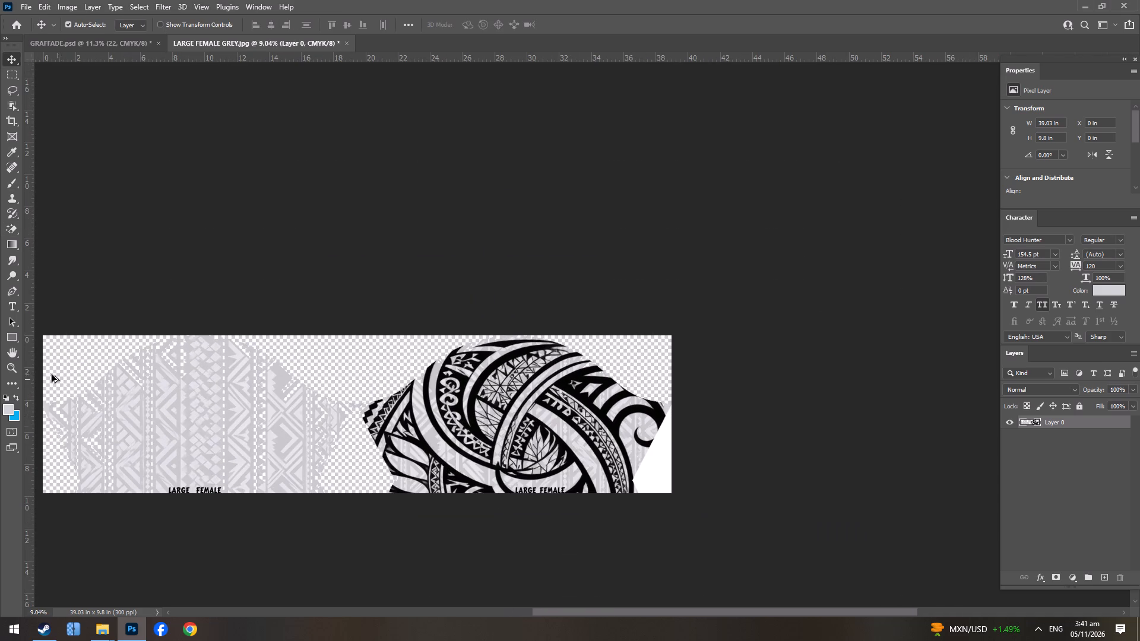
{"action": "left_click", "coordinate": [19, 331]}
{"action": "scroll", "coordinate": [113, 395], "scroll_direction": "down", "scroll_amount": 6, "text": "alt"}
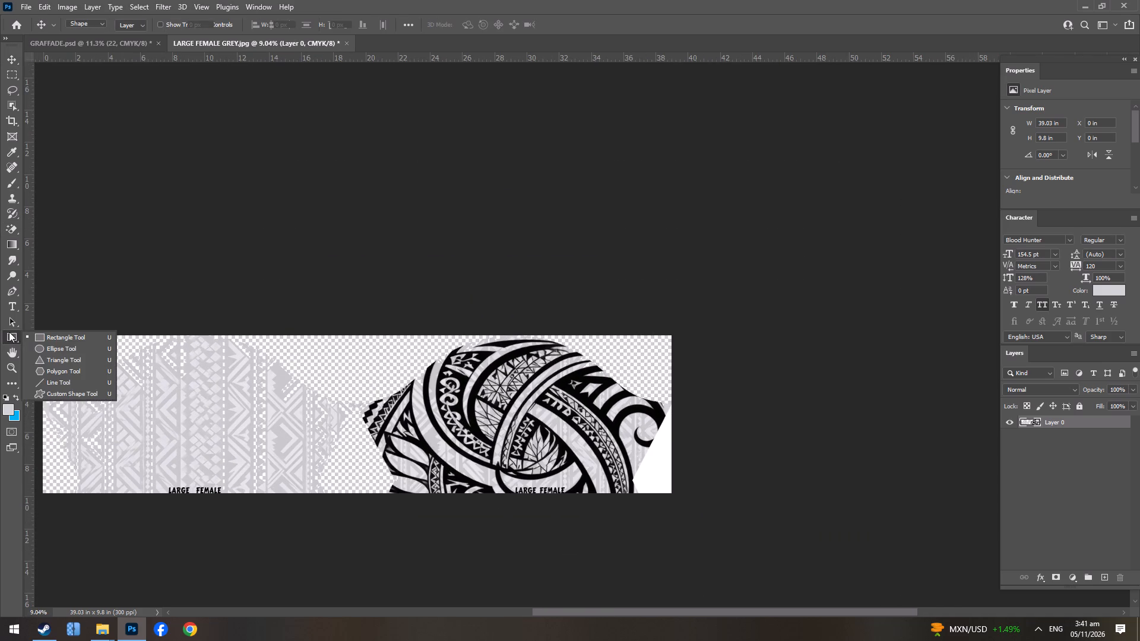
{"action": "left_click", "coordinate": [32, 334]}
{"action": "left_click_drag", "start_coordinate": [39, 271], "coordinate": [328, 453]}
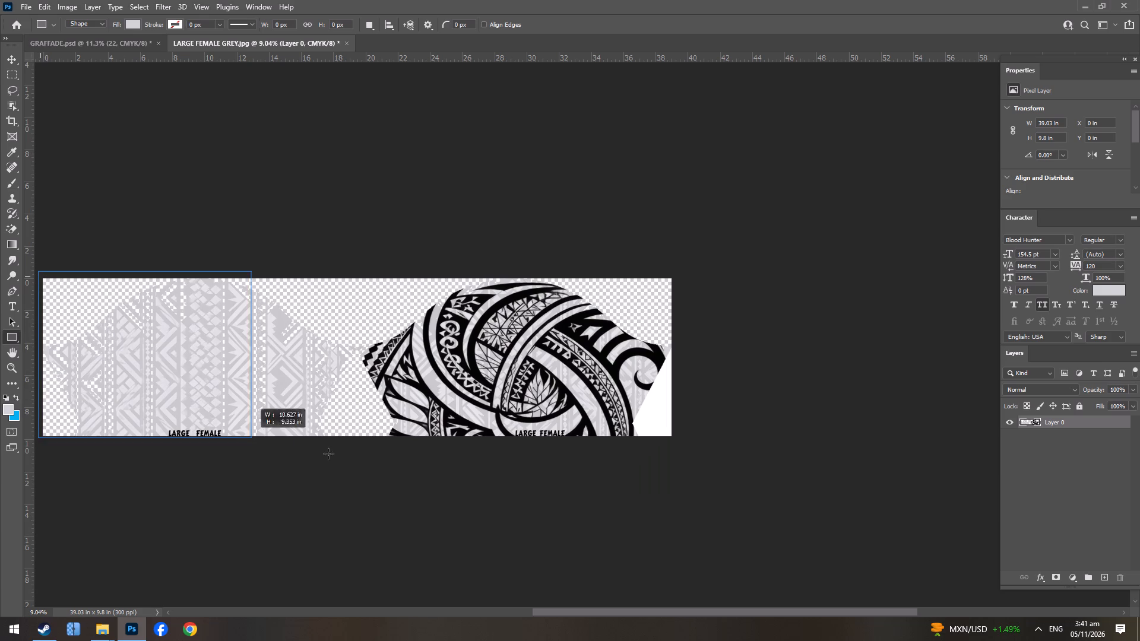
{"action": "left_click_drag", "start_coordinate": [328, 453], "coordinate": [685, 442]}
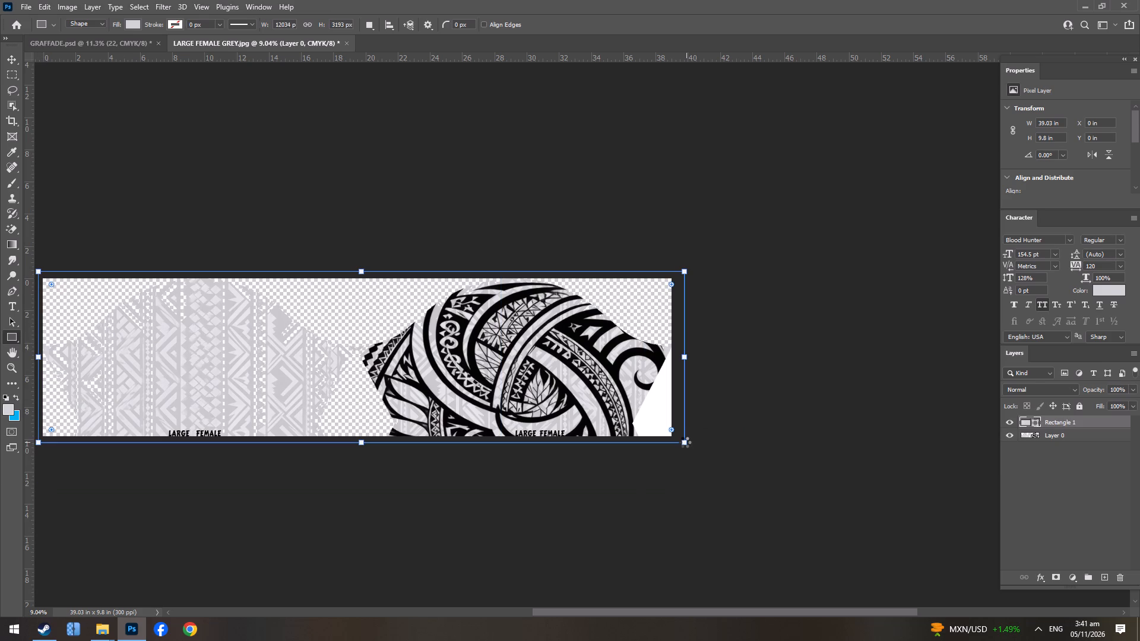
Change the rectangle's fill colour to white (ffffff).
{"action": "double_click", "coordinate": [1037, 422]}
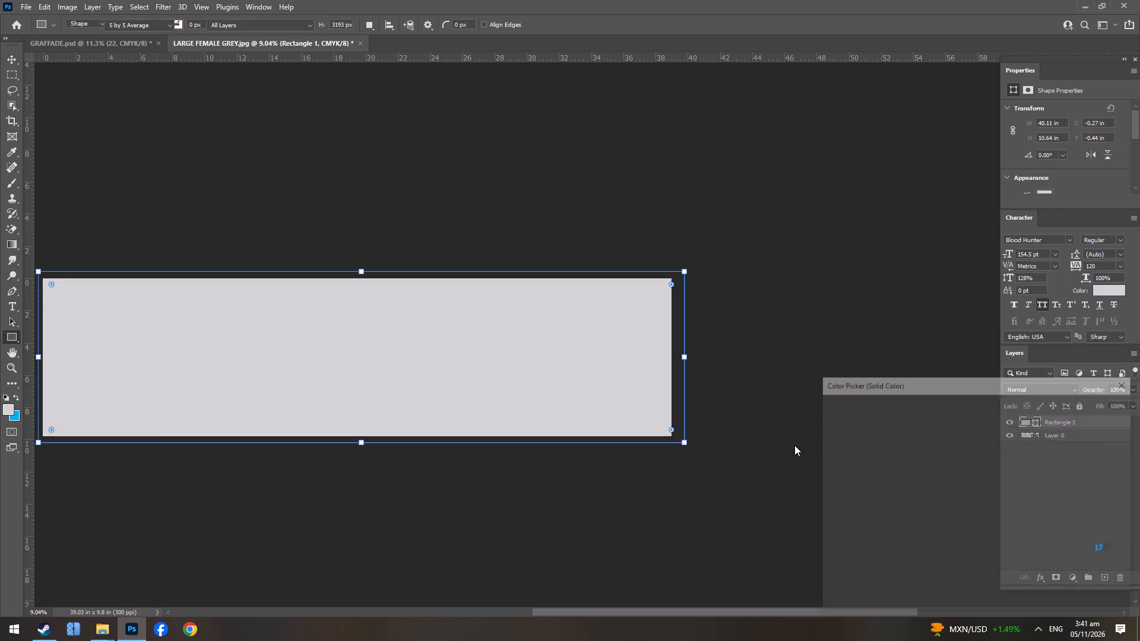
{"action": "left_click_drag", "start_coordinate": [878, 446], "coordinate": [321, 255]}
{"action": "left_click", "coordinate": [1121, 413]}
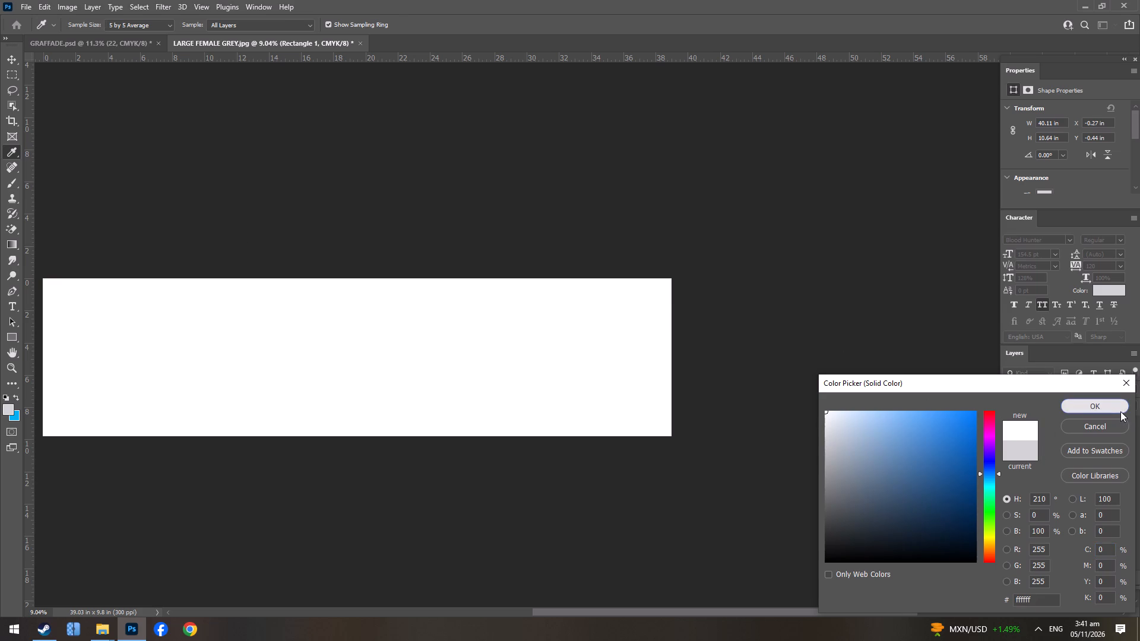
Place the white Rectangle 1 layer beneath Layer 0 so it backs the sleeve pattern.
{"action": "left_click_drag", "start_coordinate": [1090, 426], "coordinate": [1087, 443]}
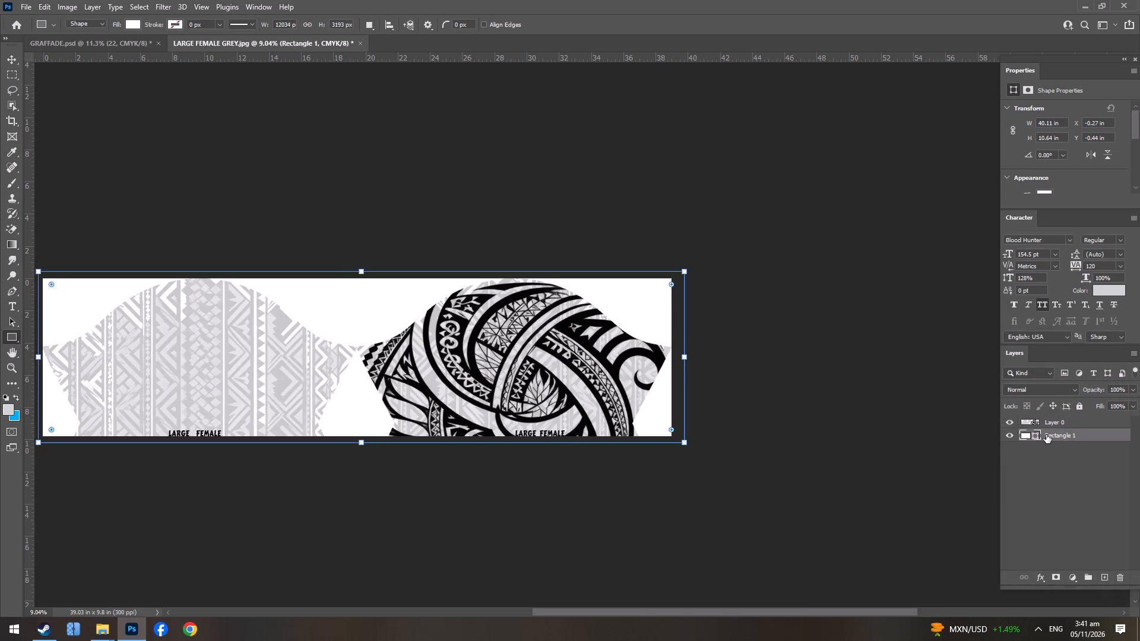
{"action": "left_click", "coordinate": [1085, 438]}
{"action": "right_click", "coordinate": [1085, 438]}
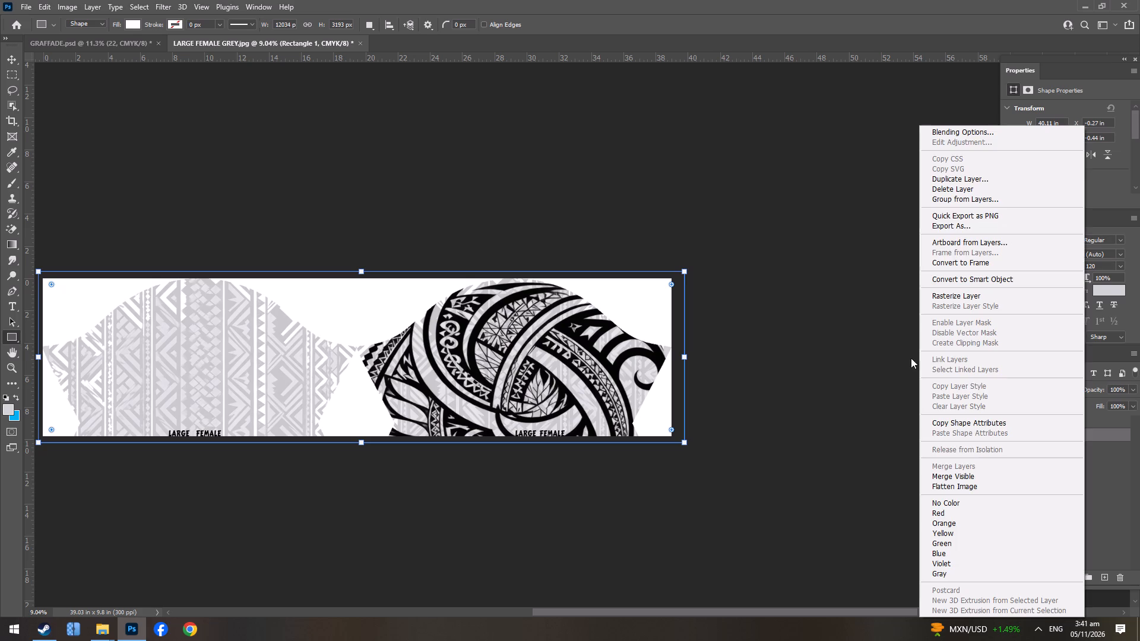
{"action": "key", "text": "Return"}
{"action": "key", "text": "Return"}
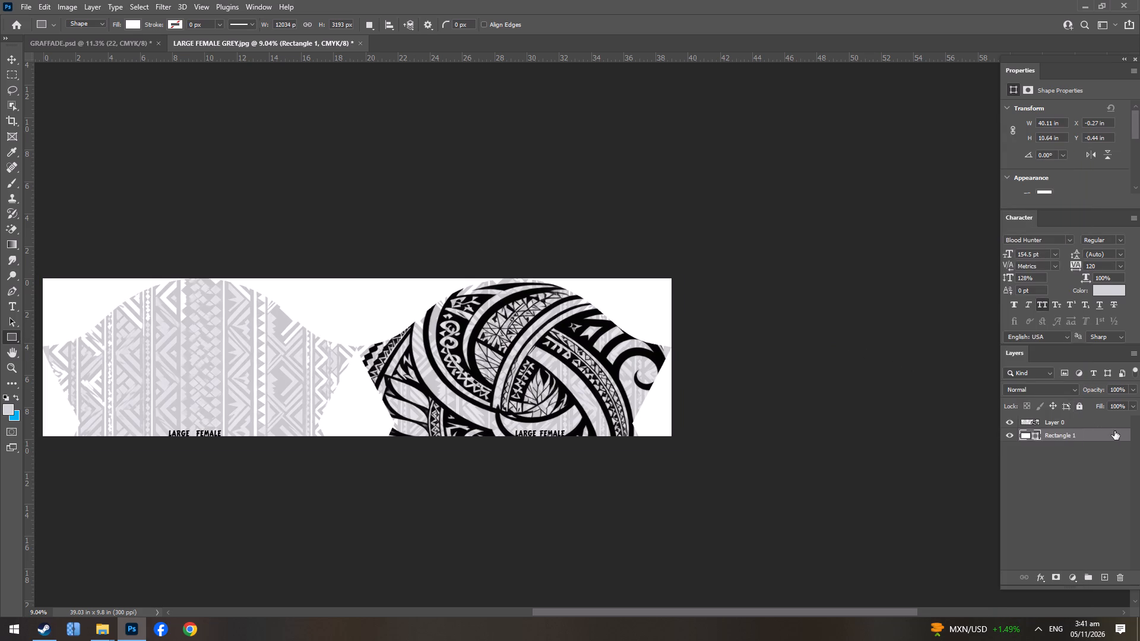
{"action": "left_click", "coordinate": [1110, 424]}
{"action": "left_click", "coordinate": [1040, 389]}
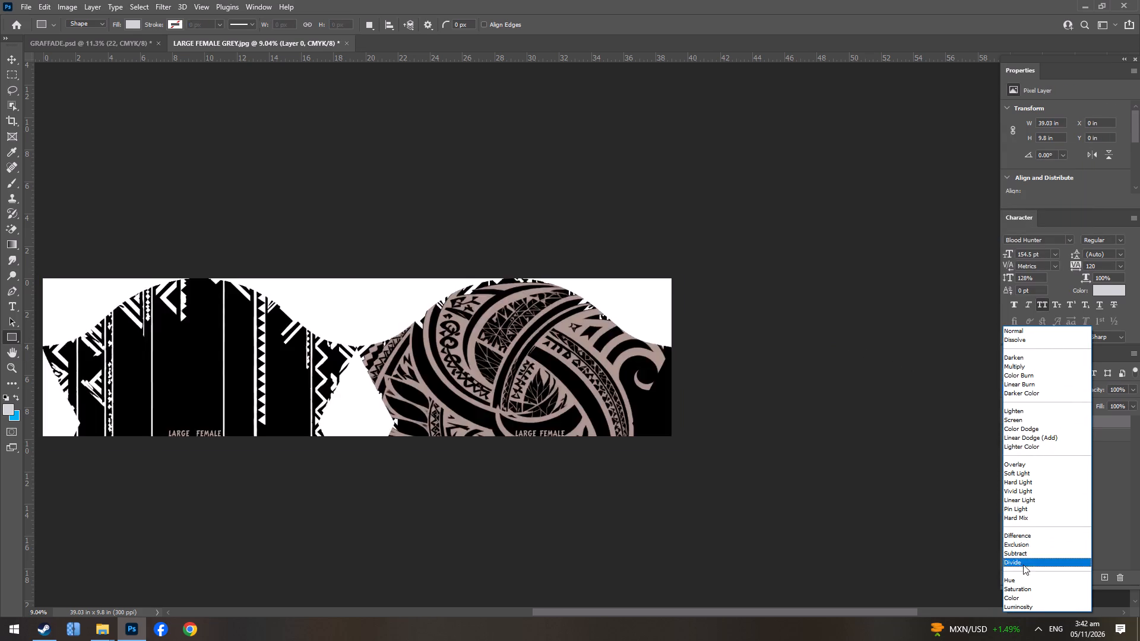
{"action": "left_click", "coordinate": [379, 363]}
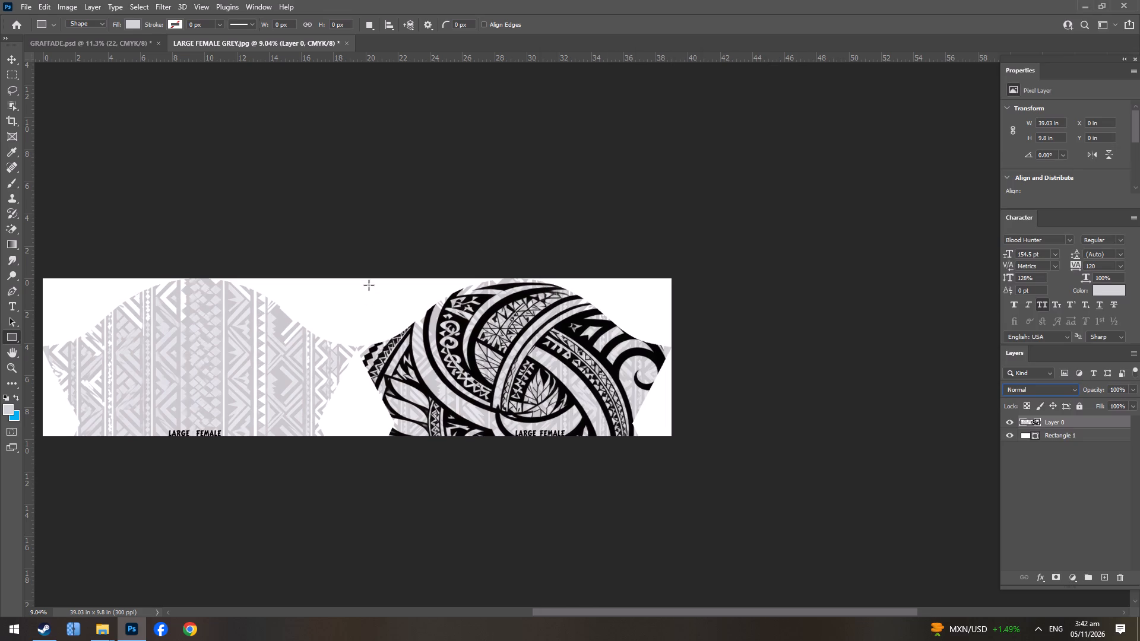
Close LARGE FEMALE GREY.jpg without saving the changes.
{"action": "left_click", "coordinate": [343, 42]}
{"action": "left_click", "coordinate": [557, 224]}
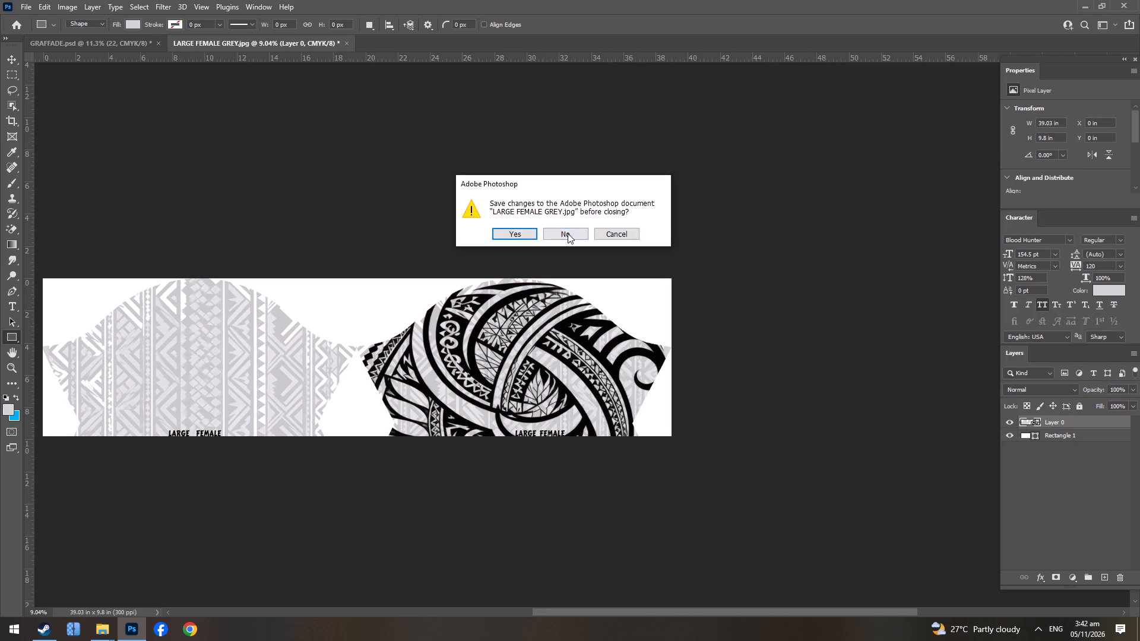
{"action": "left_click", "coordinate": [569, 236]}
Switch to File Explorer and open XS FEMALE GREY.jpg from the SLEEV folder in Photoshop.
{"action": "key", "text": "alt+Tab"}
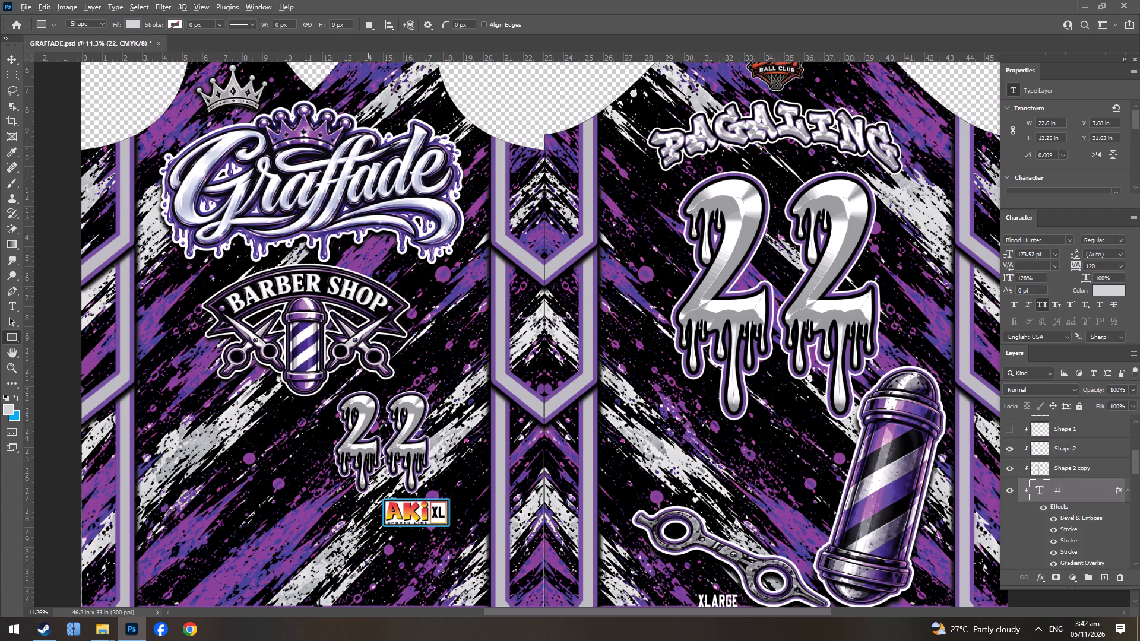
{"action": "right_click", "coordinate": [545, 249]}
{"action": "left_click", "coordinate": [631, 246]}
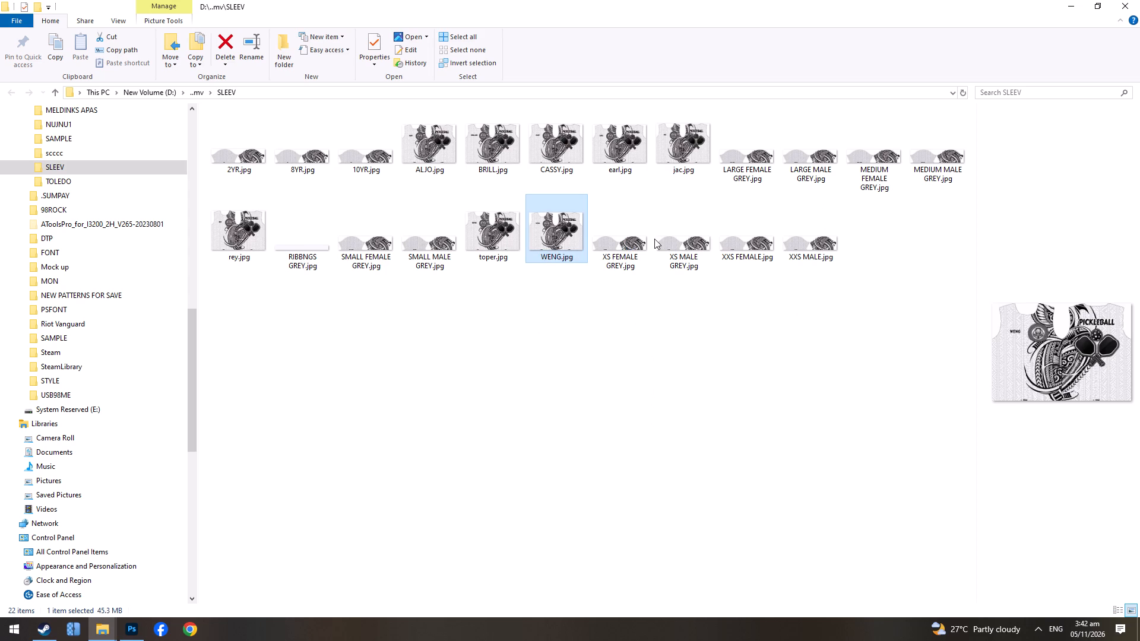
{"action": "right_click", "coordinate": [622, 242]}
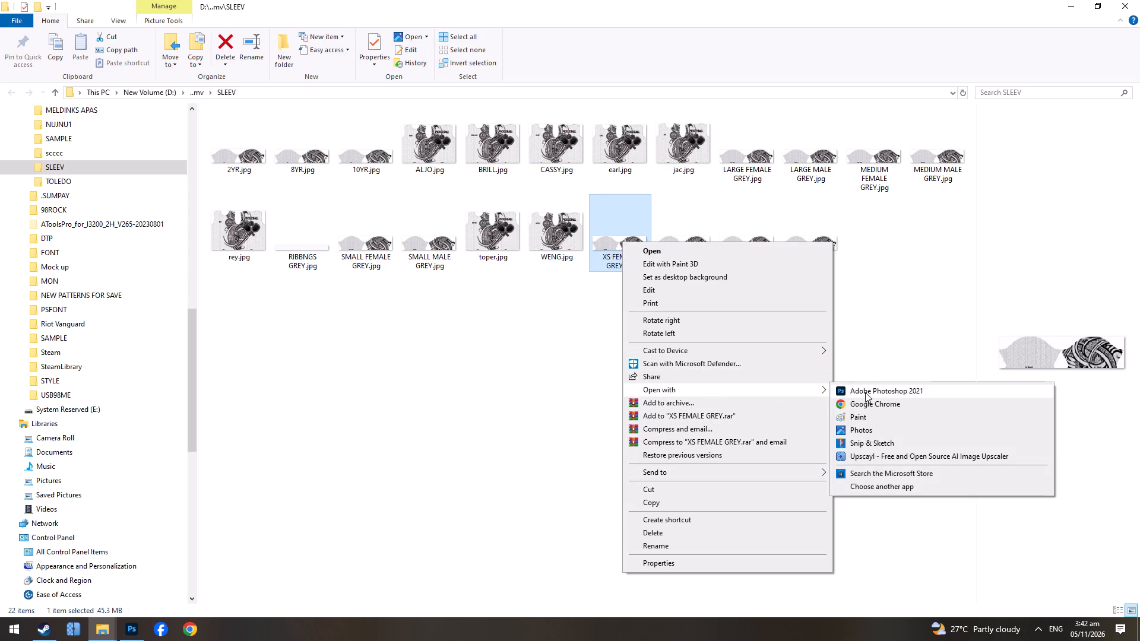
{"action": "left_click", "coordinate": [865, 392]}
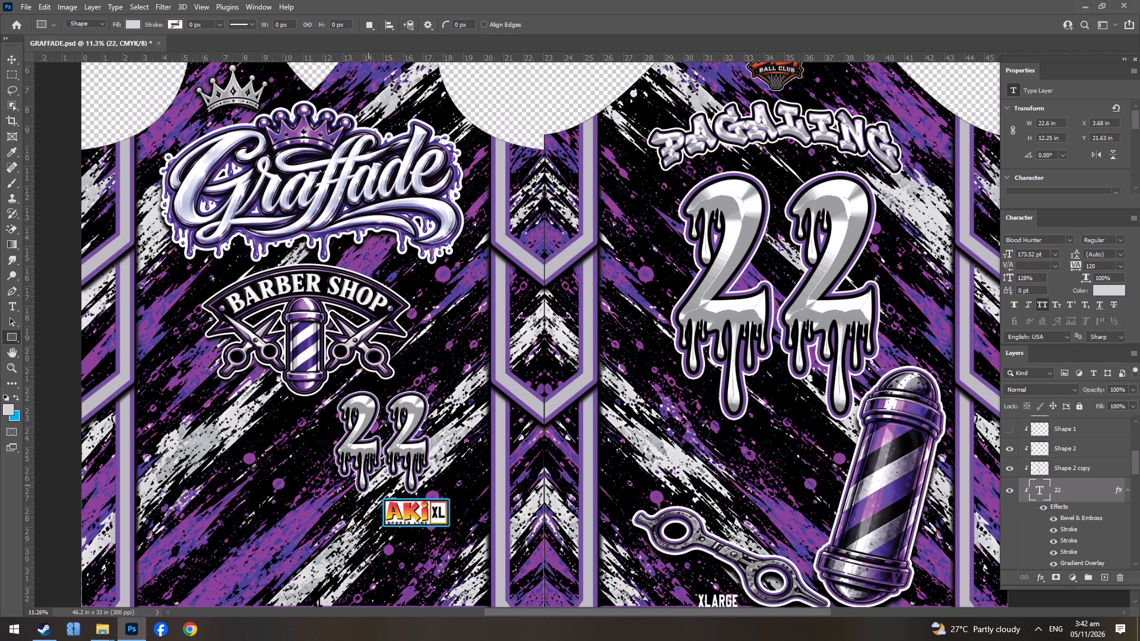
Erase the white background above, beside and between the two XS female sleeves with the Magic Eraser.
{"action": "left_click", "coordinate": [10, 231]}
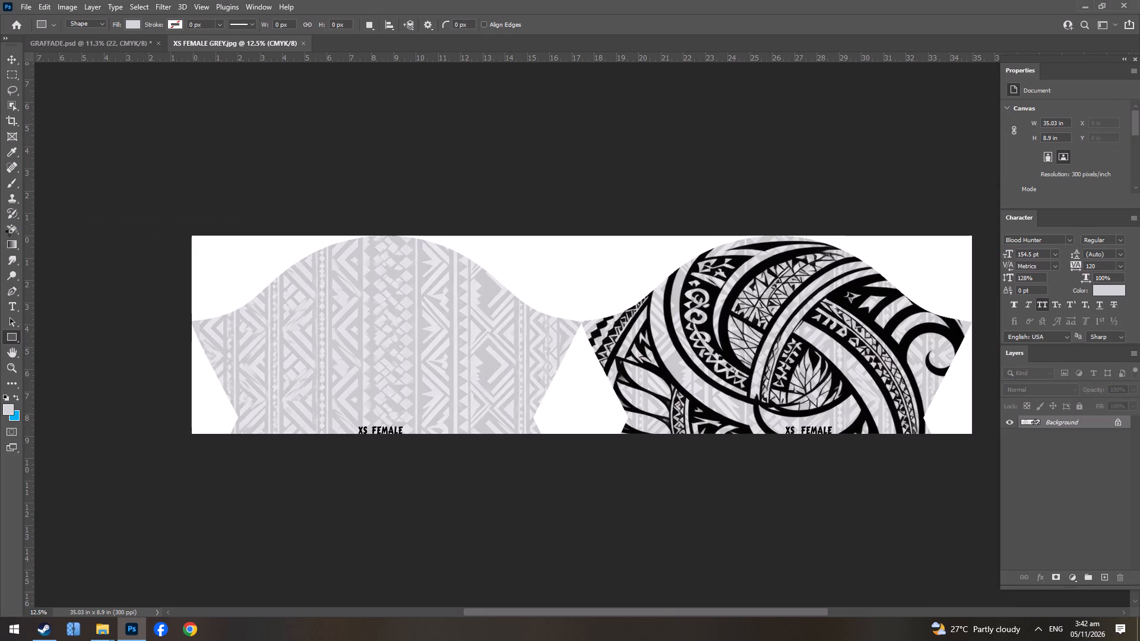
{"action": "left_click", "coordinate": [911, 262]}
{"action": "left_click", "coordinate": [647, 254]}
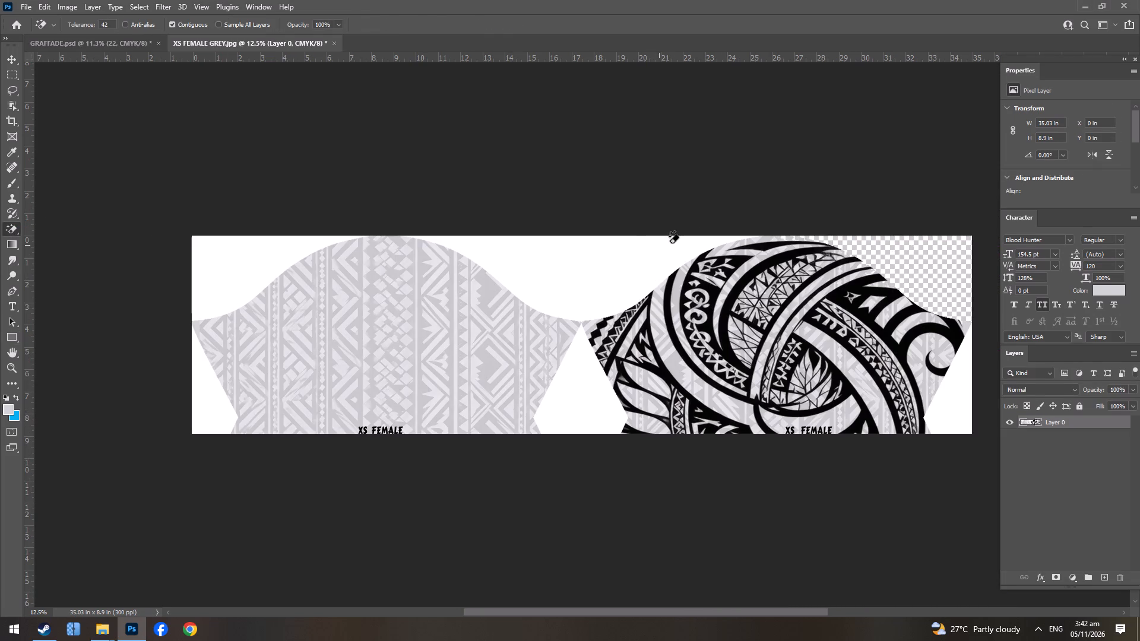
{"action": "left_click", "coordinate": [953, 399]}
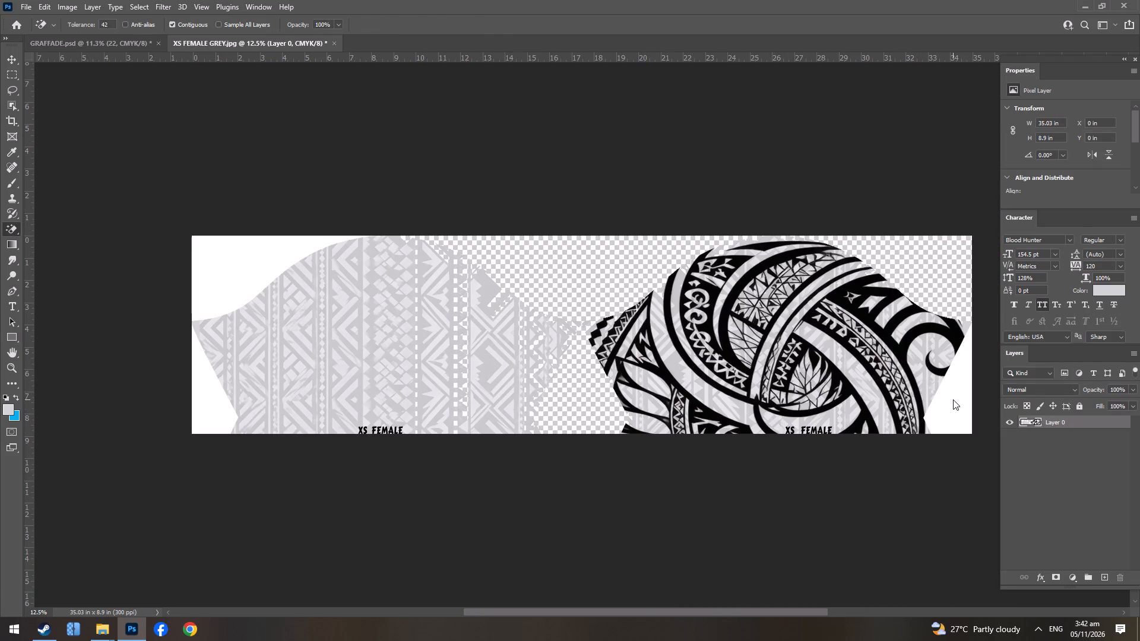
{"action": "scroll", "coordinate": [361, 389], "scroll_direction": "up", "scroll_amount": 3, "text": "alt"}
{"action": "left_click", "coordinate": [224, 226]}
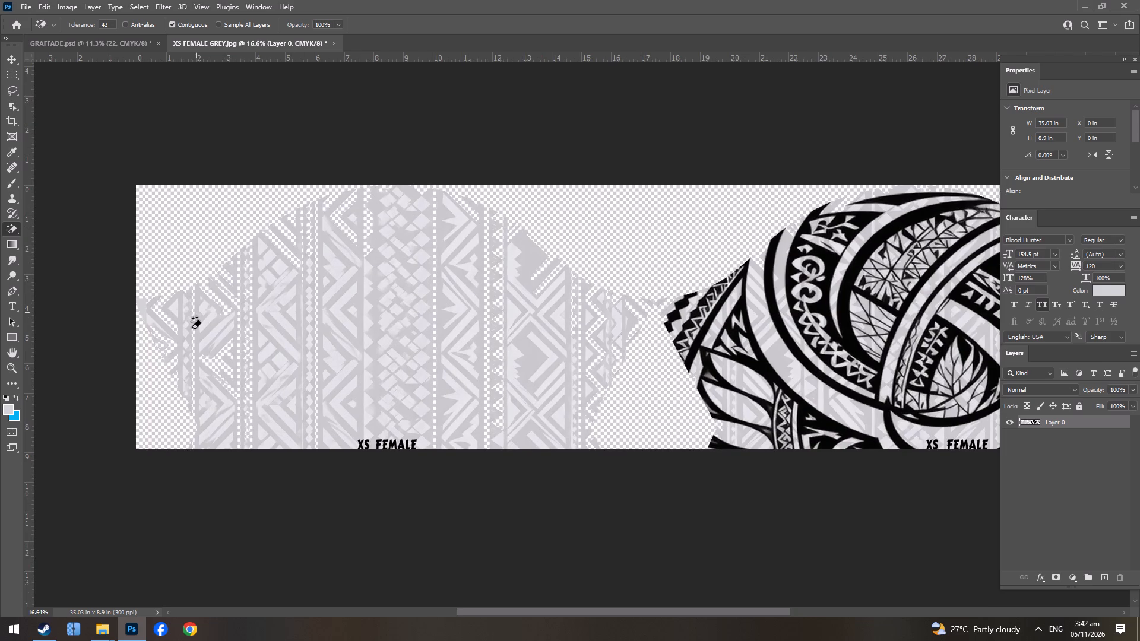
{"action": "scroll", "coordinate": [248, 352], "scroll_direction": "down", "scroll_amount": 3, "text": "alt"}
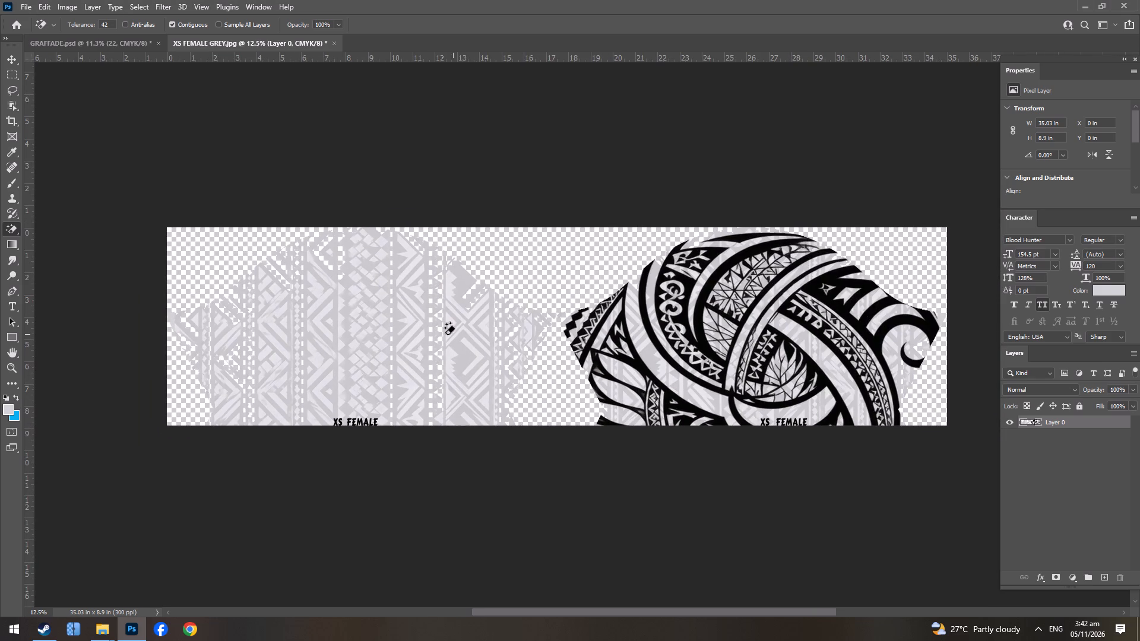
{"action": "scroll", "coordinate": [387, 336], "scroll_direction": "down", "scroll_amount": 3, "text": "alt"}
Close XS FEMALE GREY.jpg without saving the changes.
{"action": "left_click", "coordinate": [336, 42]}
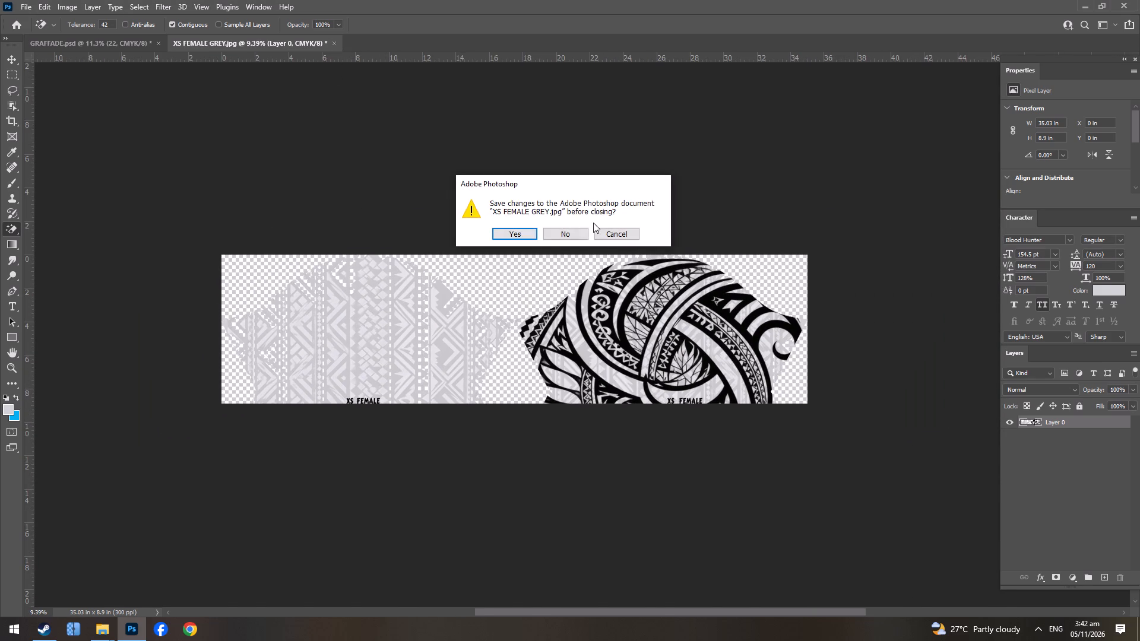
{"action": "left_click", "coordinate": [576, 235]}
In File Explorer's SLEEV folder, delete the XS FEMALE GREY, XS MALE GREY, XXS FEMALE and XXS MALE sleeve images.
{"action": "left_click", "coordinate": [113, 634]}
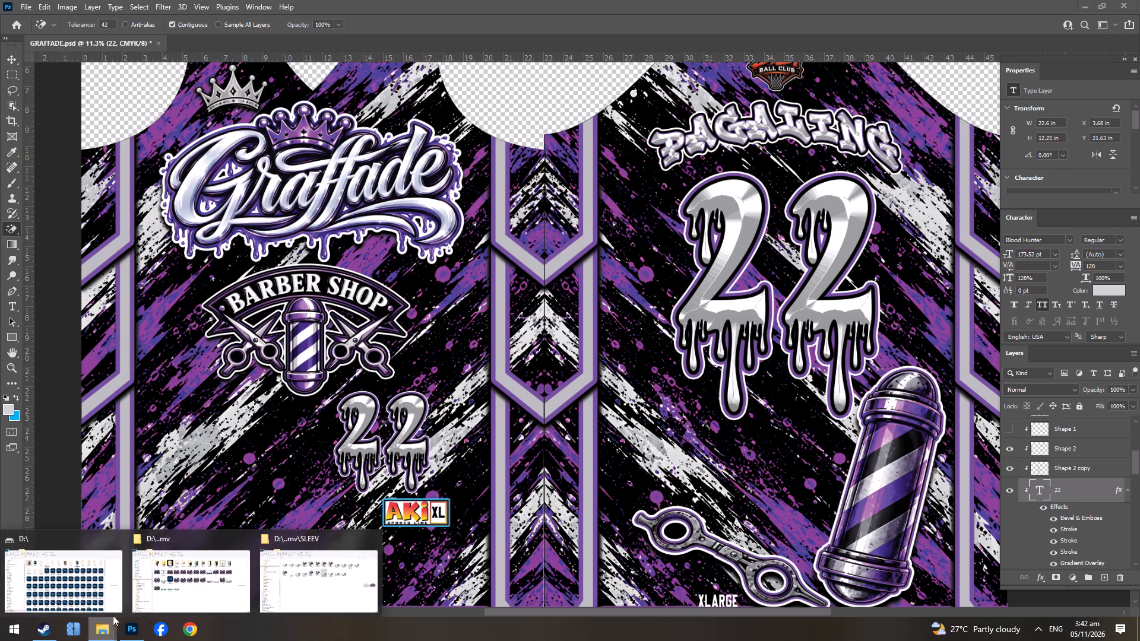
{"action": "left_click", "coordinate": [330, 573]}
{"action": "left_click", "coordinate": [632, 340]}
{"action": "left_click_drag", "start_coordinate": [848, 294], "coordinate": [654, 203]}
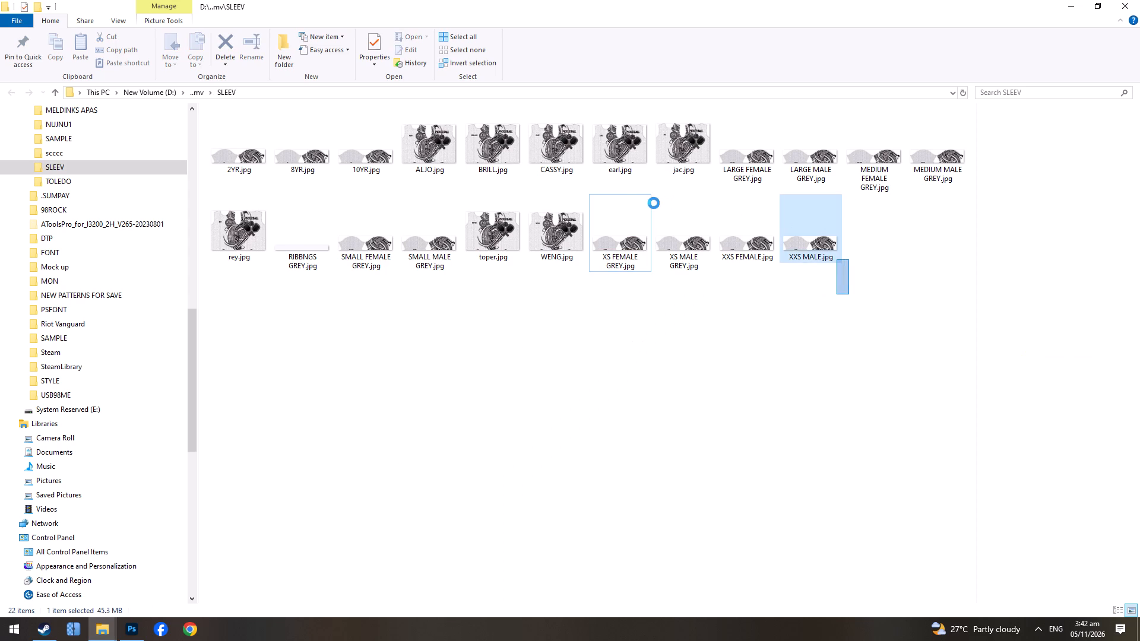
{"action": "left_click_drag", "start_coordinate": [654, 203], "coordinate": [628, 221]}
{"action": "key", "text": "Delete"}
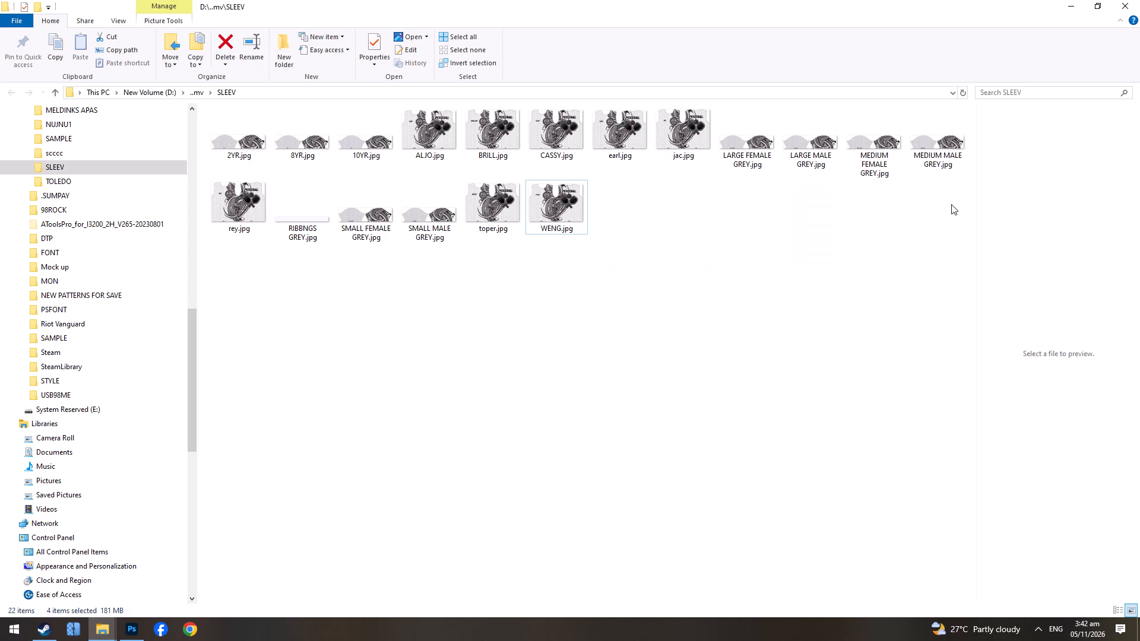
Delete the female and male grey sleeve images in the LARGE, MEDIUM and SMALL sizes.
{"action": "left_click_drag", "start_coordinate": [953, 211], "coordinate": [745, 123]}
{"action": "key", "text": "Delete"}
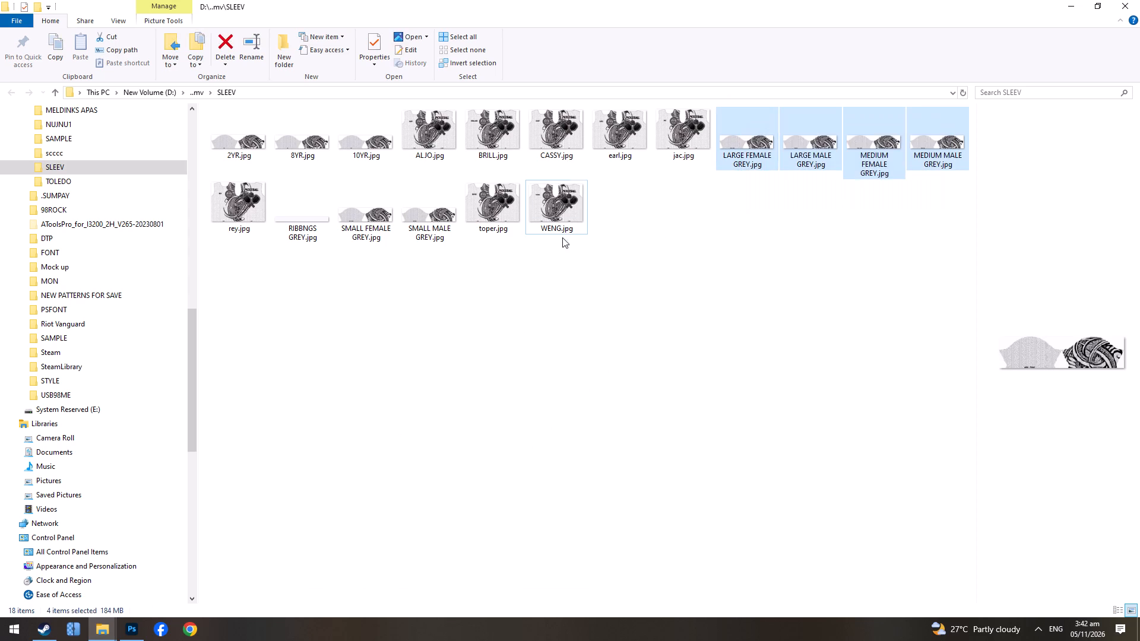
{"action": "left_click_drag", "start_coordinate": [844, 196], "coordinate": [1005, 144]}
{"action": "key", "text": "Delete"}
Delete the 2YR, 8YR and 10YR sleeve images, keeping the RIBBNGS GREY file.
{"action": "left_click", "coordinate": [824, 145]}
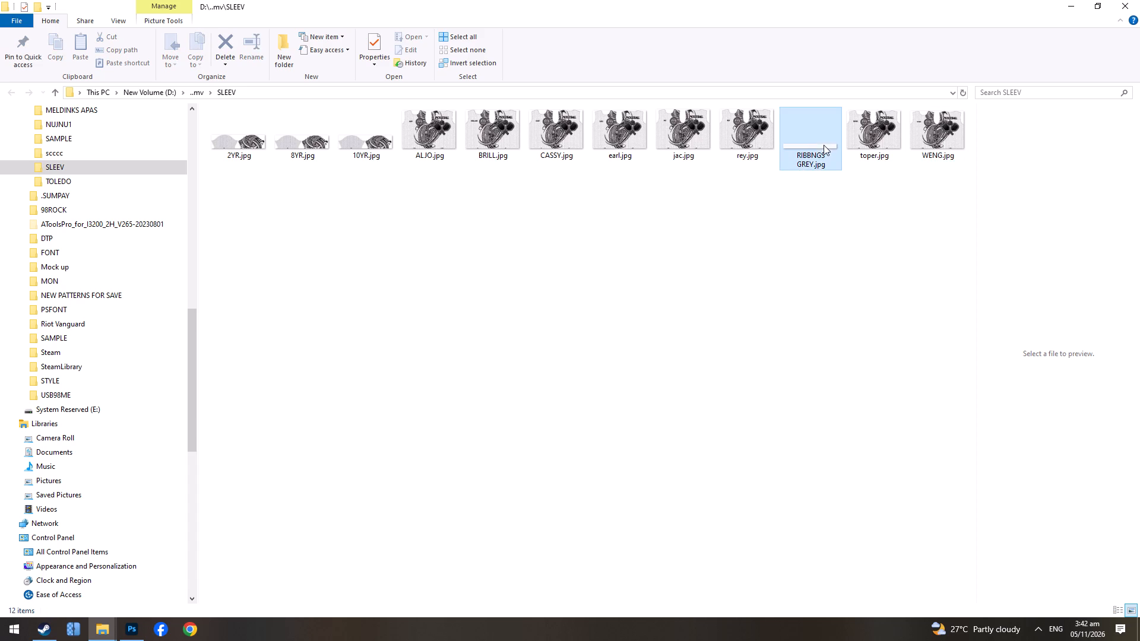
{"action": "left_click_drag", "start_coordinate": [330, 196], "coordinate": [309, 149]}
{"action": "left_click_drag", "start_coordinate": [371, 177], "coordinate": [196, 131]}
{"action": "key", "text": "Delete"}
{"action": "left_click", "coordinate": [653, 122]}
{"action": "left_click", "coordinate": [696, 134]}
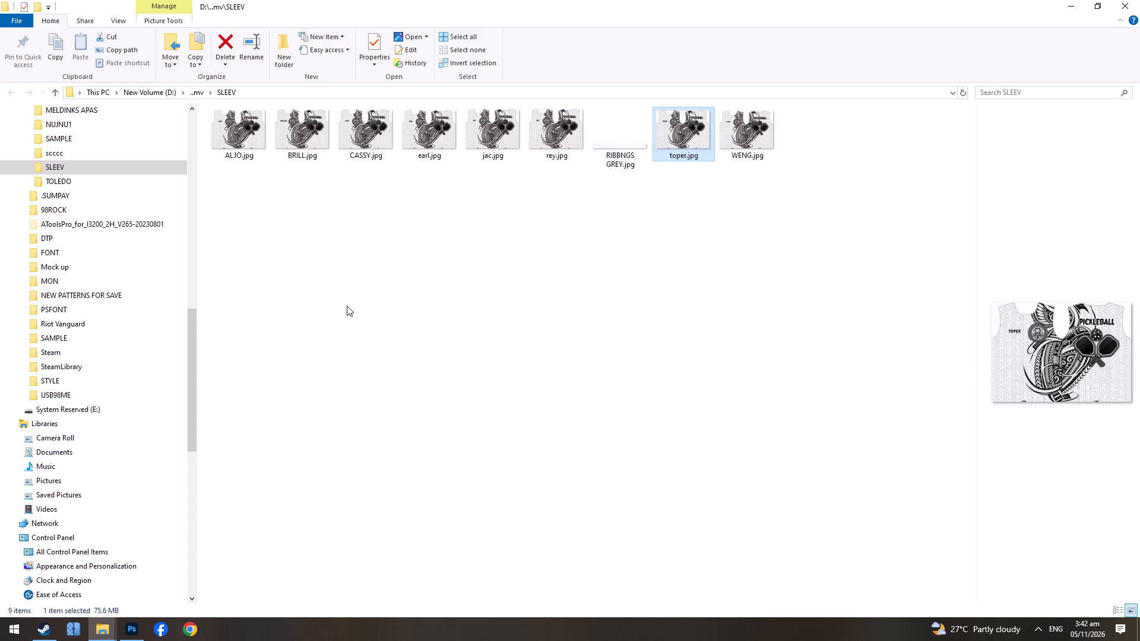
Switch to Photoshop and open SLEEVES DAHON 25pcs large.jpg from the Desktop.
{"action": "key", "text": "alt+Tab"}
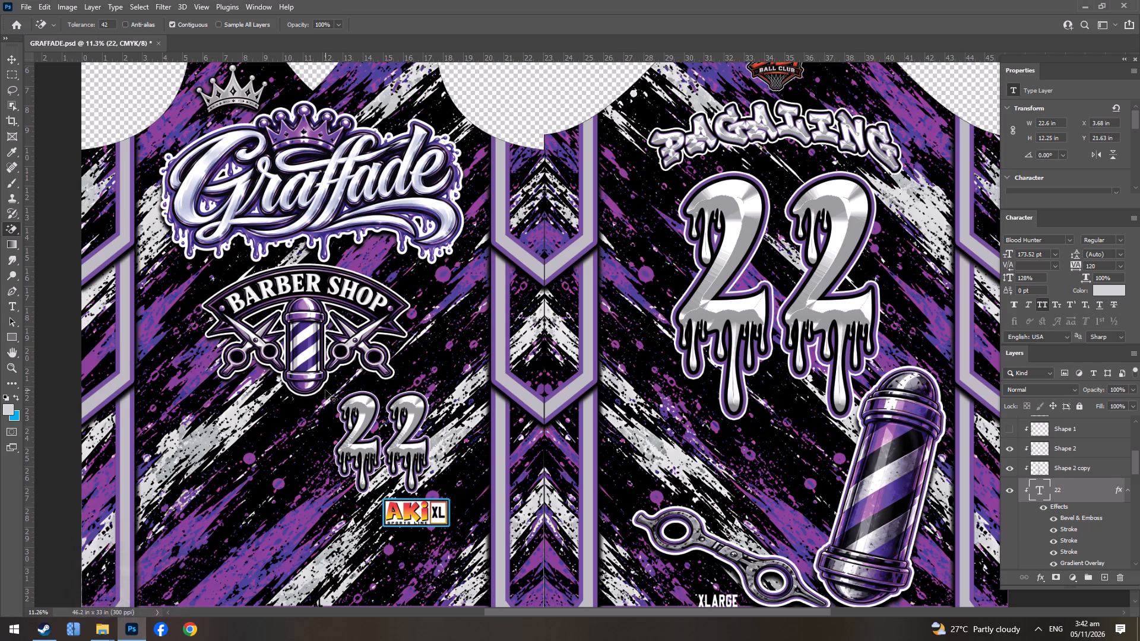
{"action": "key", "text": "ctrl+o"}
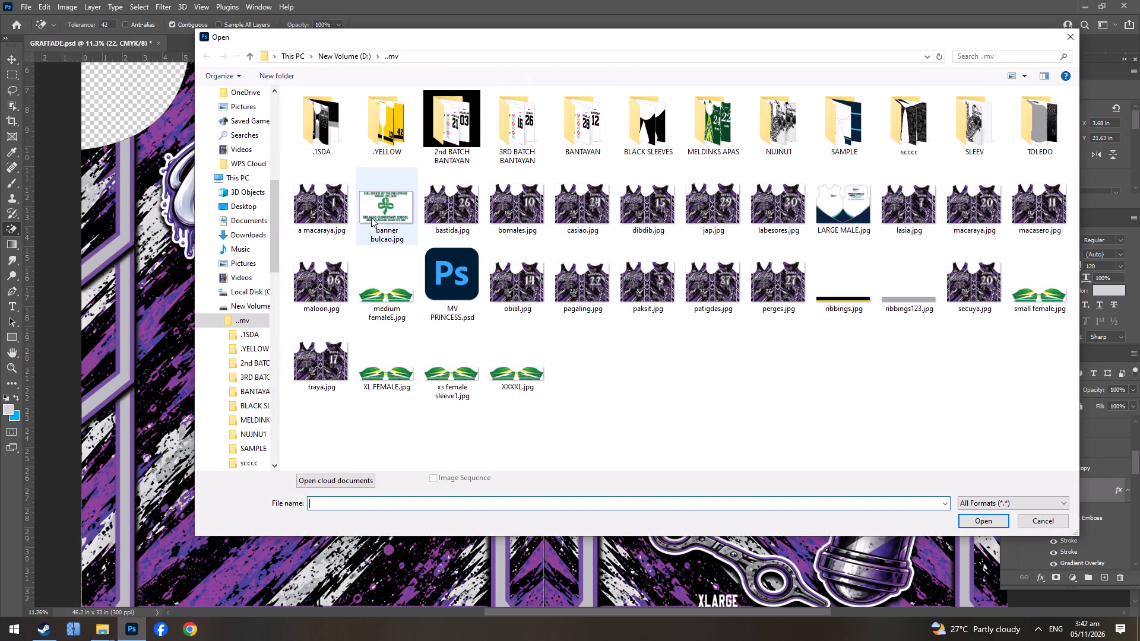
{"action": "double_click", "coordinate": [271, 102]}
{"action": "left_click", "coordinate": [255, 118]}
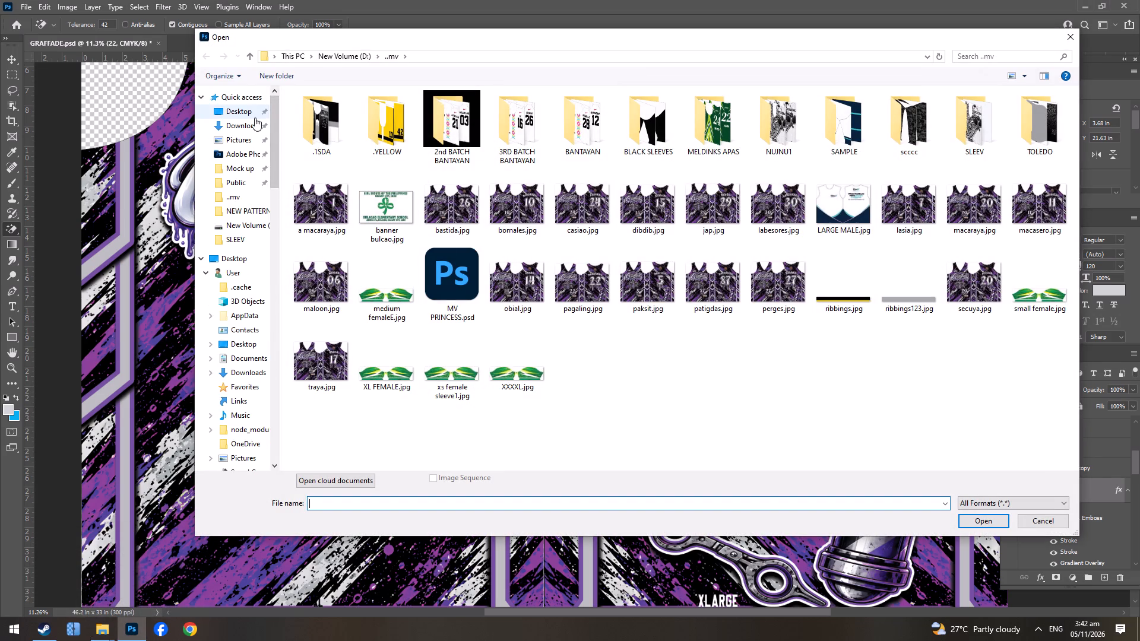
{"action": "left_click", "coordinate": [682, 322]}
{"action": "scroll", "coordinate": [708, 393], "scroll_direction": "down", "scroll_amount": 5}
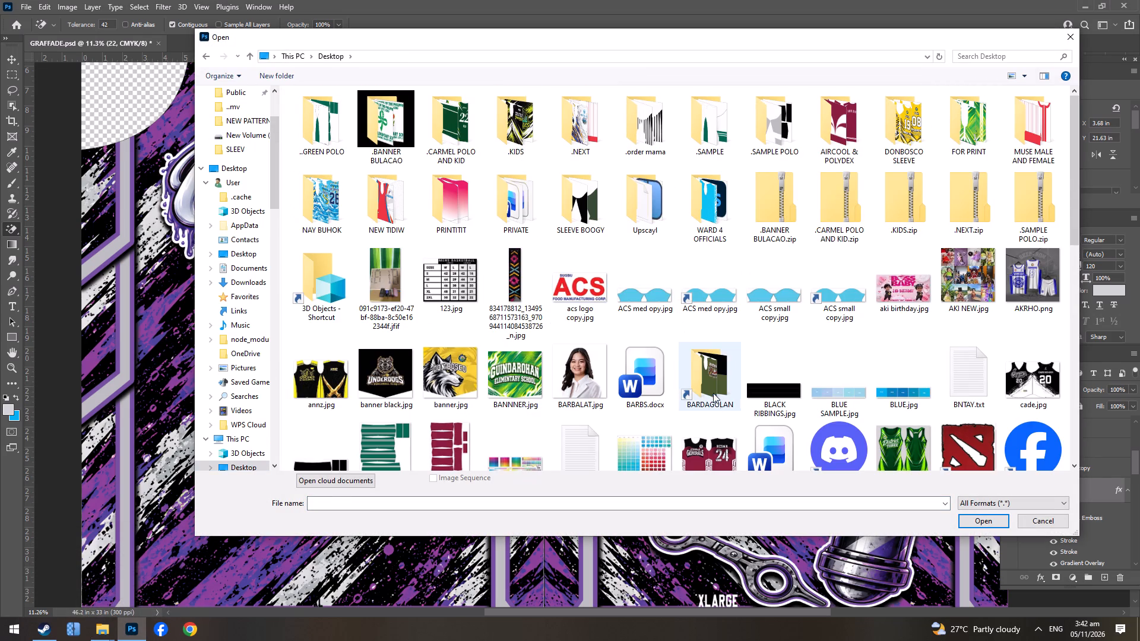
{"action": "left_click", "coordinate": [690, 387]}
{"action": "left_click", "coordinate": [658, 347]}
{"action": "right_click", "coordinate": [658, 347]}
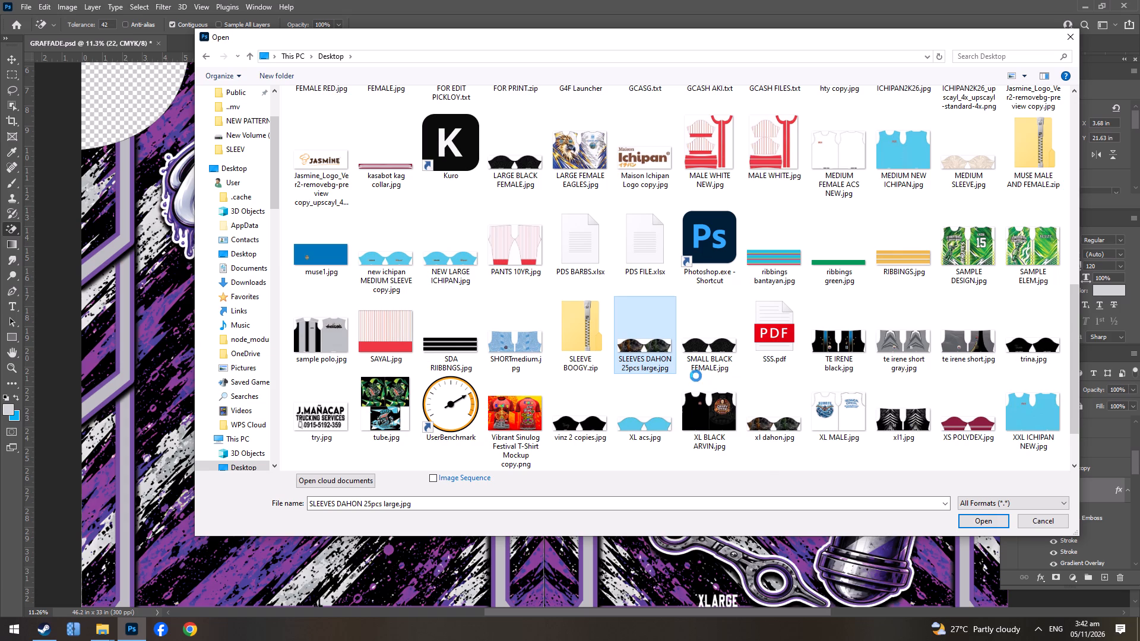
{"action": "double_click", "coordinate": [638, 351]}
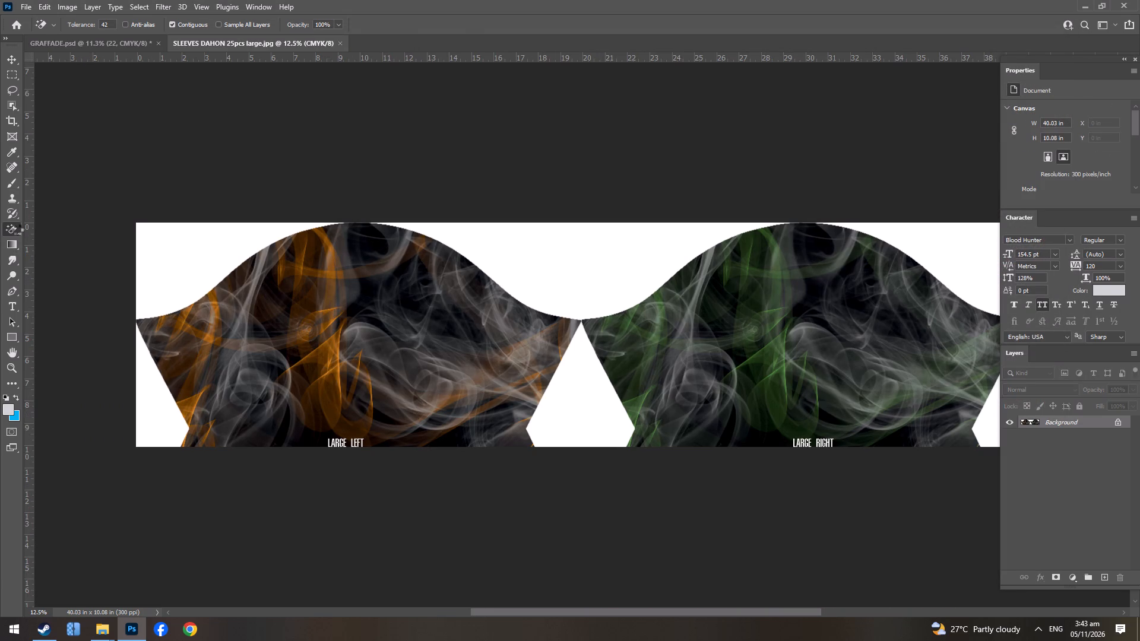
Erase the white background around the orange smoke sleeve and between the two sleeves with the Magic Eraser.
{"action": "left_click", "coordinate": [223, 268]}
{"action": "left_click", "coordinate": [162, 429]}
{"action": "left_click", "coordinate": [523, 246]}
{"action": "left_click", "coordinate": [556, 414]}
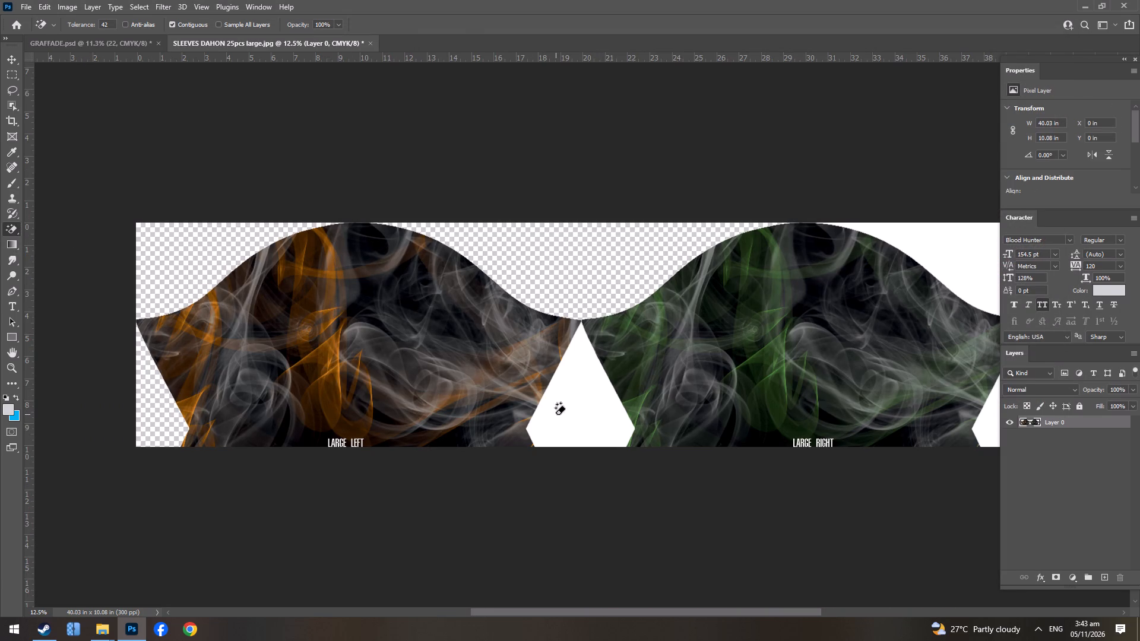
Set the foreground colour to white.
{"action": "left_click", "coordinate": [8, 408]}
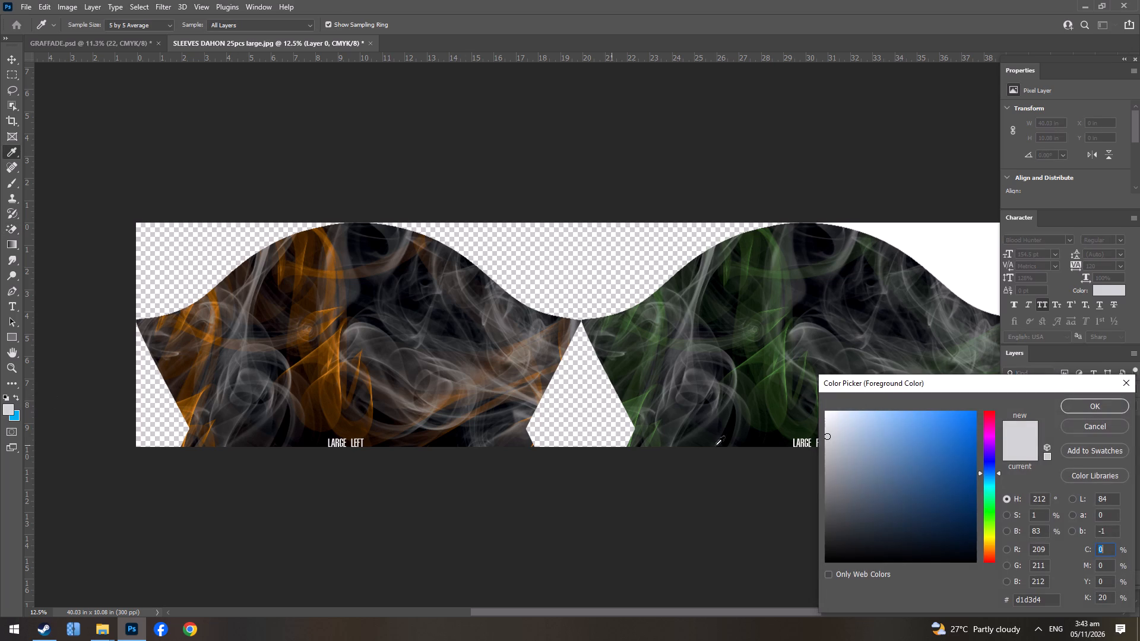
{"action": "left_click_drag", "start_coordinate": [865, 426], "coordinate": [631, 357]}
{"action": "left_click", "coordinate": [1123, 404]}
Erase the remaining white background areas on the outer side of the green smoke sleeve.
{"action": "left_click", "coordinate": [970, 258]}
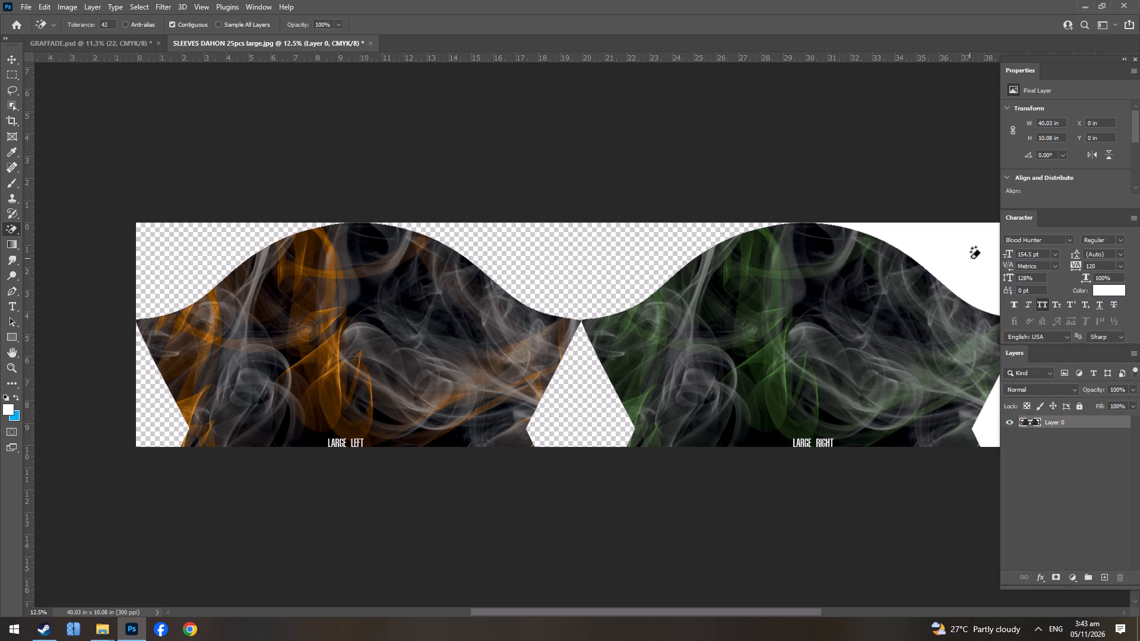
{"action": "left_click", "coordinate": [995, 418]}
Draw a white rectangle shape of about 42.4 by 12.8 in covering the whole sleeve canvas.
{"action": "key", "text": "space"}
{"action": "scroll", "coordinate": [592, 315], "scroll_direction": "down", "scroll_amount": 6}
{"action": "scroll", "coordinate": [603, 304], "scroll_direction": "down", "scroll_amount": 4, "text": "alt"}
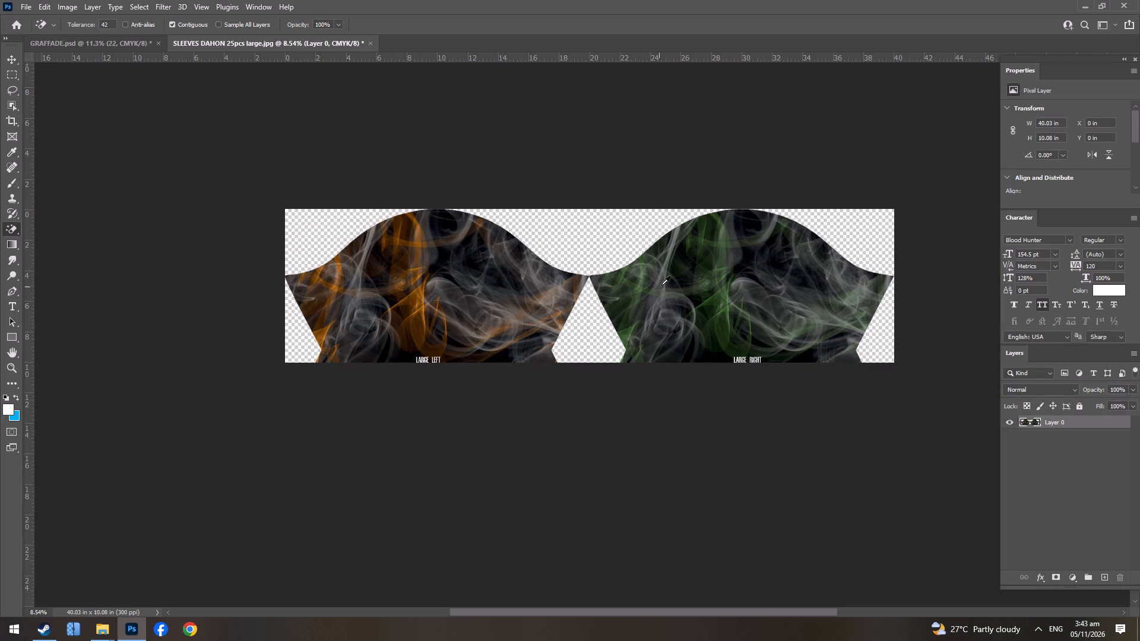
{"action": "scroll", "coordinate": [598, 252], "scroll_direction": "up", "scroll_amount": 1}
{"action": "left_click", "coordinate": [7, 338]}
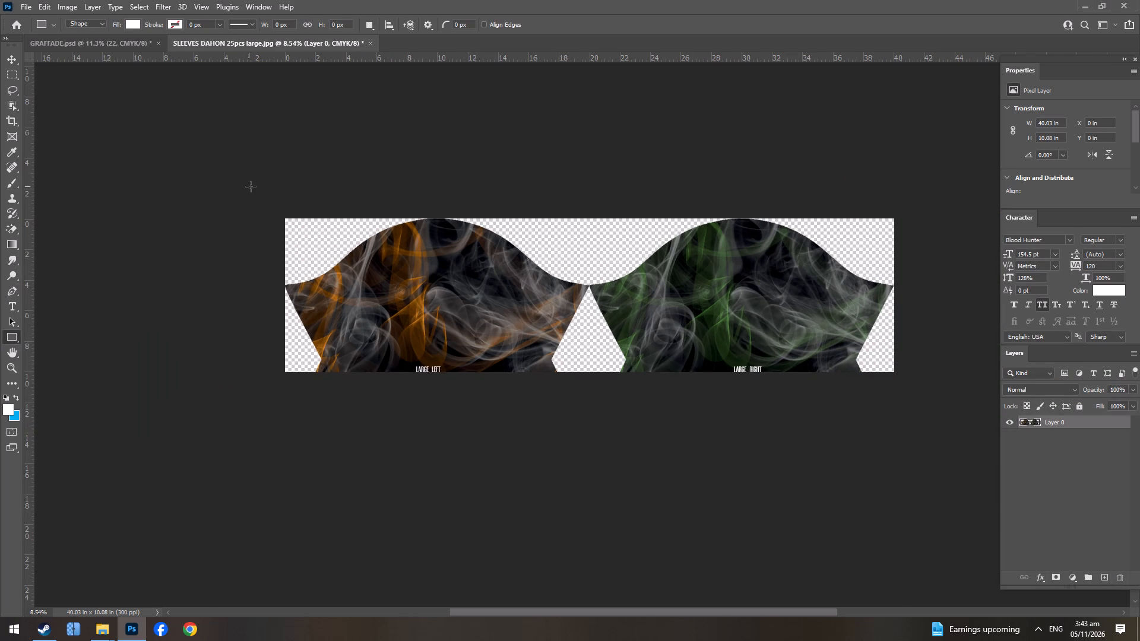
{"action": "left_click_drag", "start_coordinate": [274, 196], "coordinate": [919, 391]}
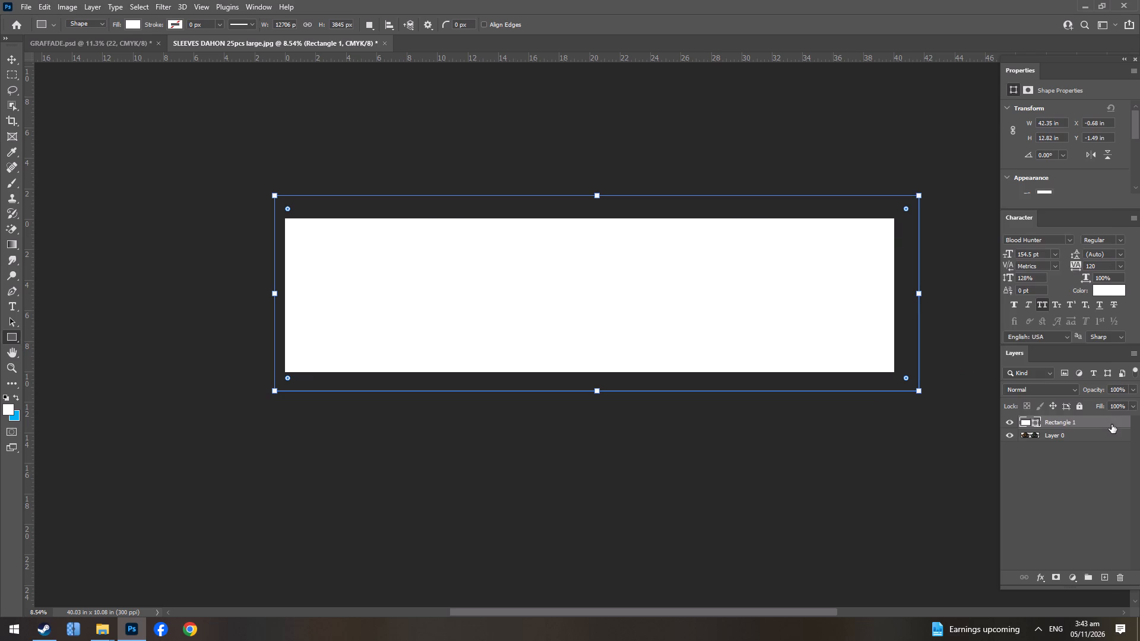
Clip the Rectangle 1 layer to Layer 0 with a clipping mask so it takes the sleeve outlines.
{"action": "right_click", "coordinate": [1111, 425]}
{"action": "left_click", "coordinate": [978, 344]}
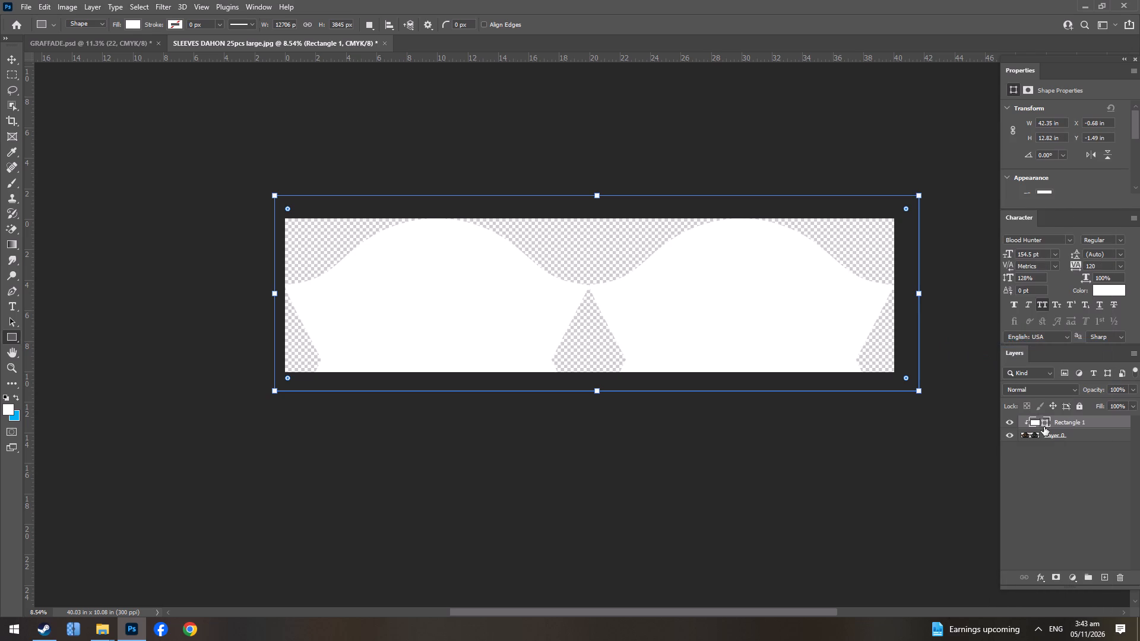
Set the clipped rectangle's fill colour to white (ffffff) and switch to the Move tool.
{"action": "double_click", "coordinate": [1043, 424]}
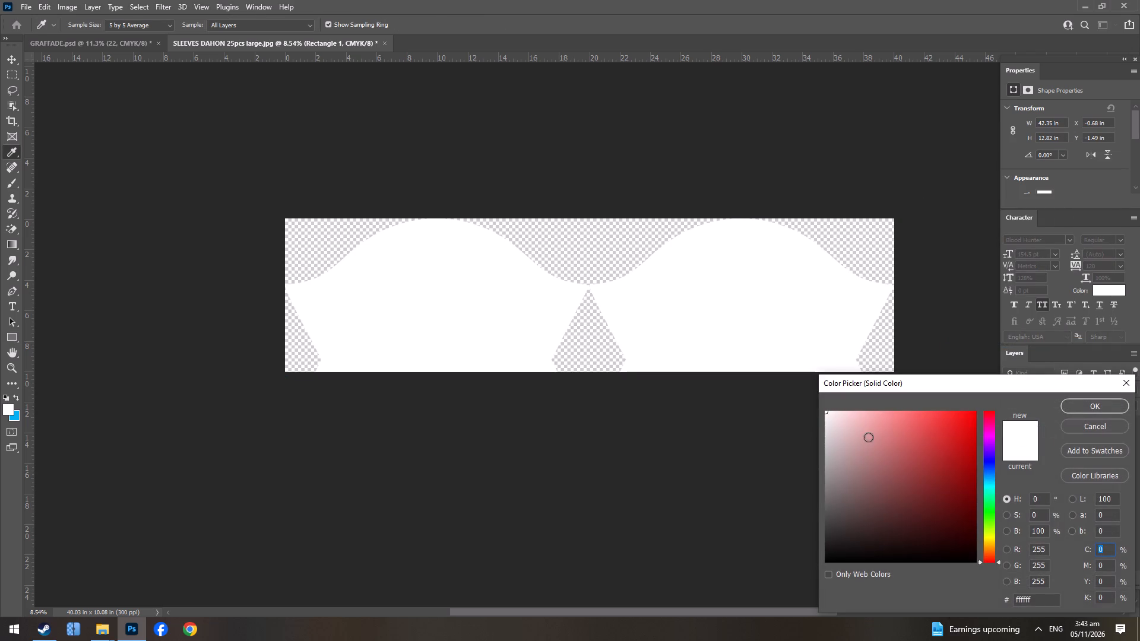
{"action": "left_click_drag", "start_coordinate": [867, 436], "coordinate": [449, 300]}
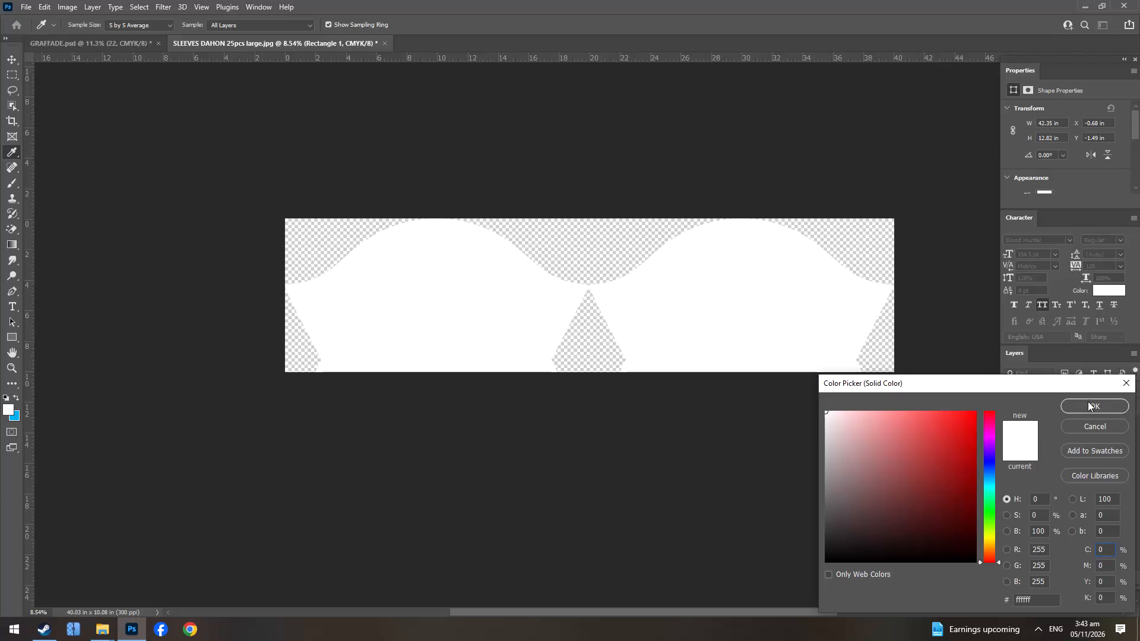
{"action": "left_click", "coordinate": [1088, 399]}
{"action": "key", "text": "Return"}
{"action": "key", "text": "v"}
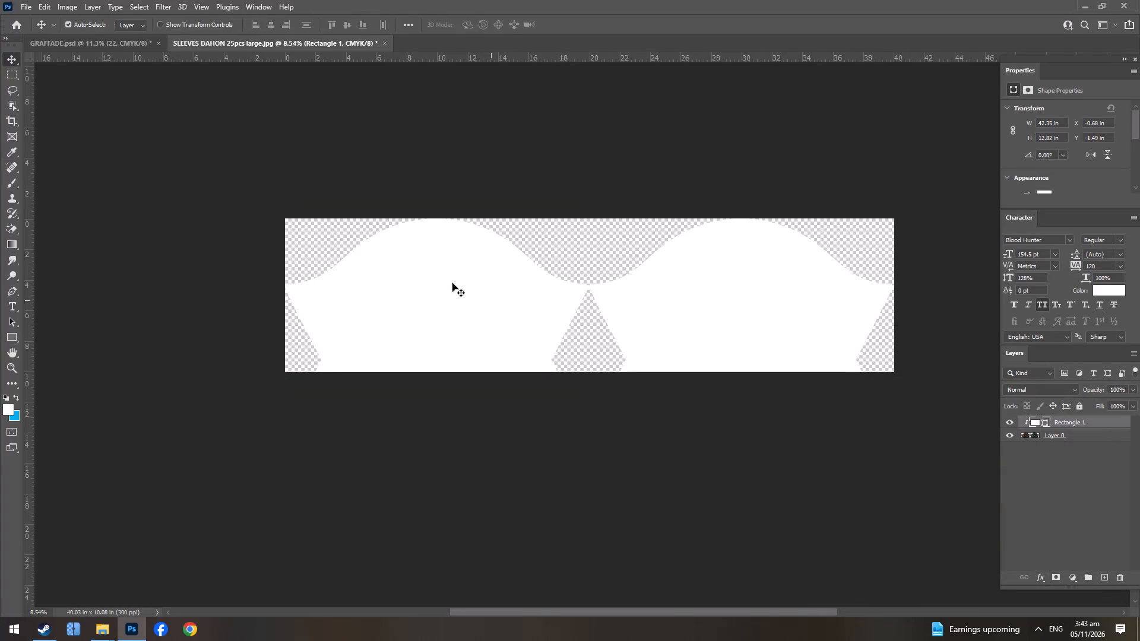
Rasterize the Rectangle 1 and Layer 0 layers and merge them into a single white sleeve layer.
{"action": "scroll", "coordinate": [644, 308], "scroll_direction": "up", "scroll_amount": 2, "text": "alt"}
{"action": "left_click", "coordinate": [1087, 431], "text": "ctrl"}
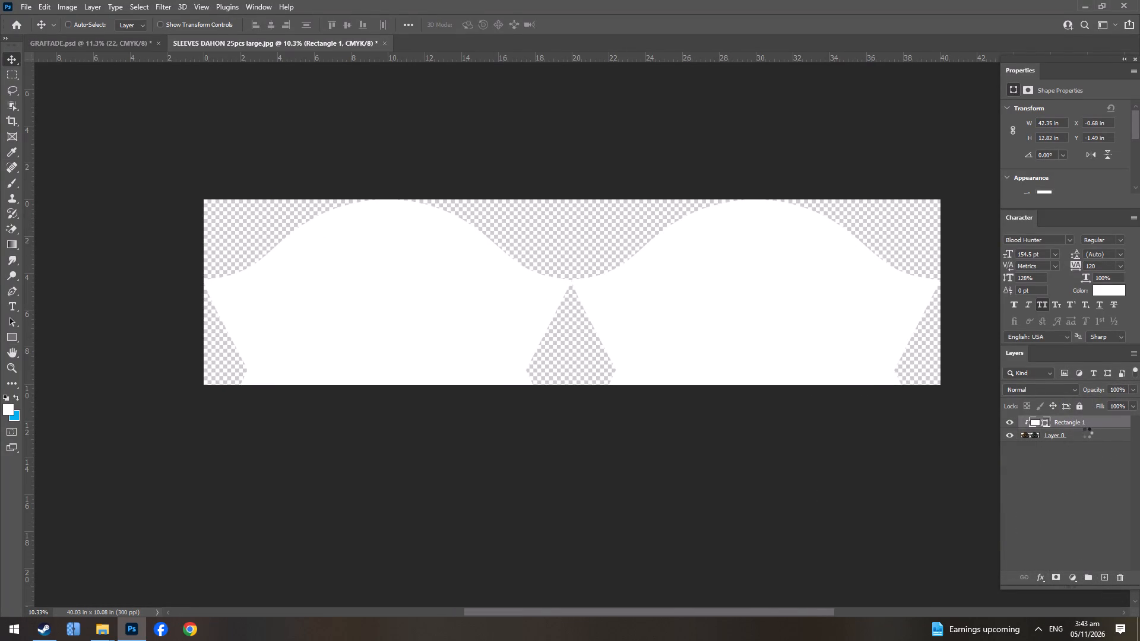
{"action": "right_click", "coordinate": [1087, 434]}
{"action": "left_click", "coordinate": [983, 296]}
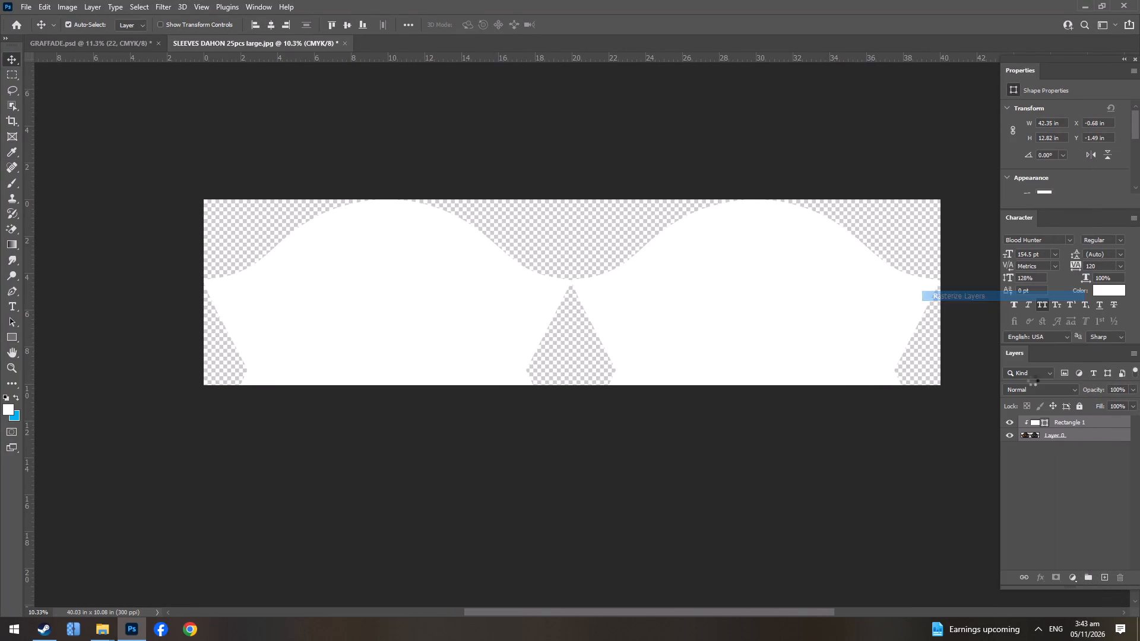
{"action": "key", "text": "ctrl+e"}
Add a thin black outside Stroke effect at 100% opacity to the merged Rectangle 1 sleeve layer.
{"action": "triple_click", "coordinate": [1085, 425]}
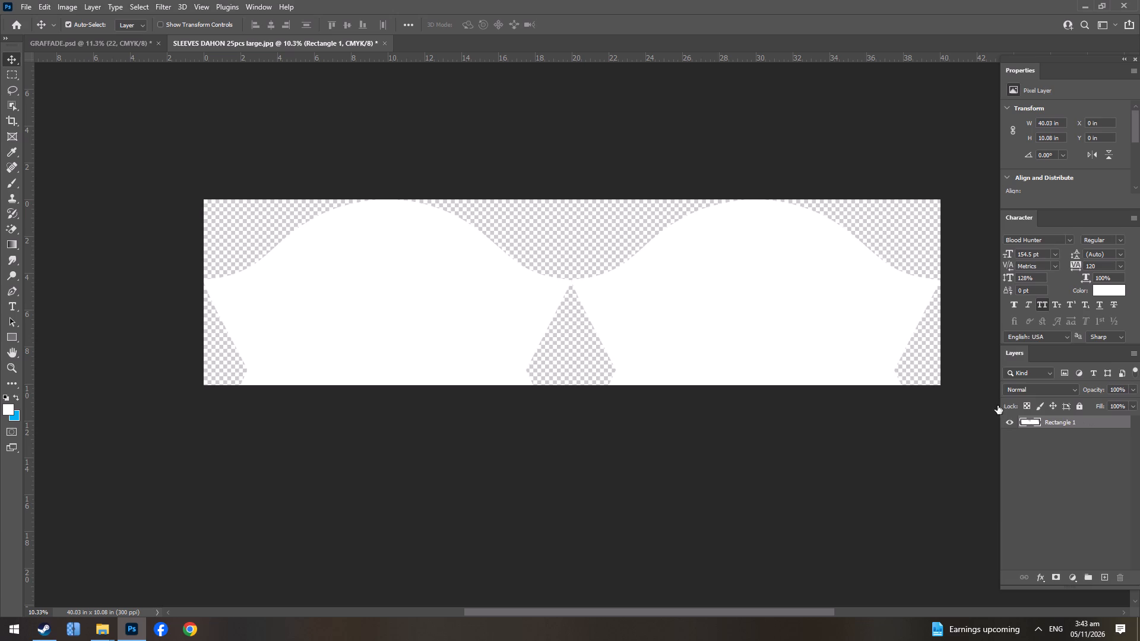
{"action": "left_click", "coordinate": [704, 428]}
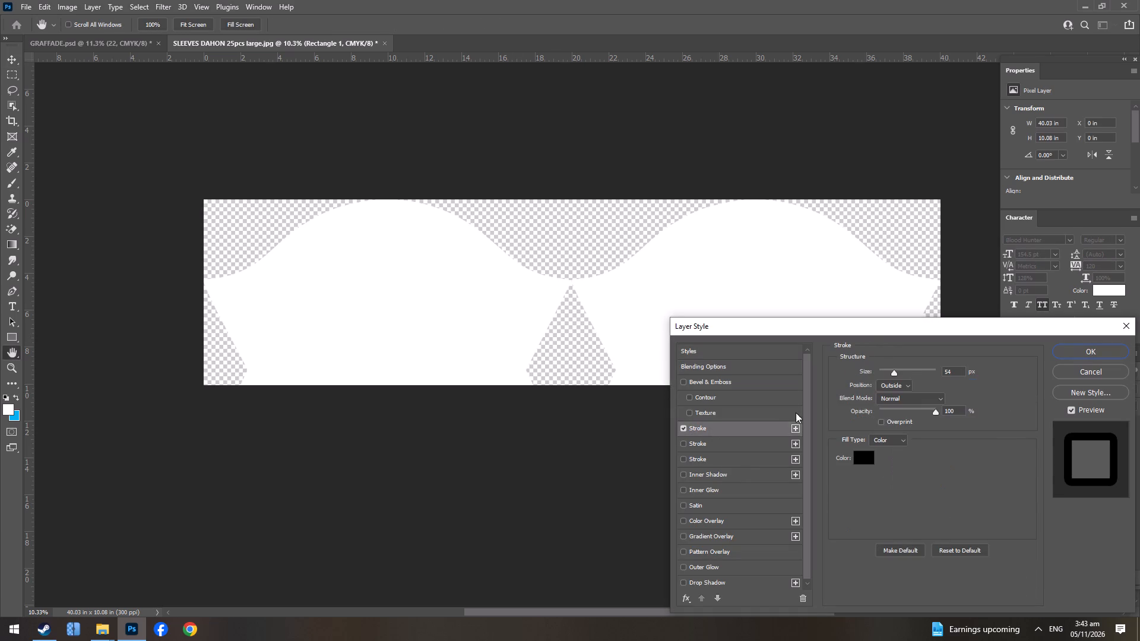
{"action": "left_click_drag", "start_coordinate": [894, 369], "coordinate": [885, 371]}
{"action": "left_click", "coordinate": [1099, 341]}
{"action": "left_click", "coordinate": [1090, 353]}
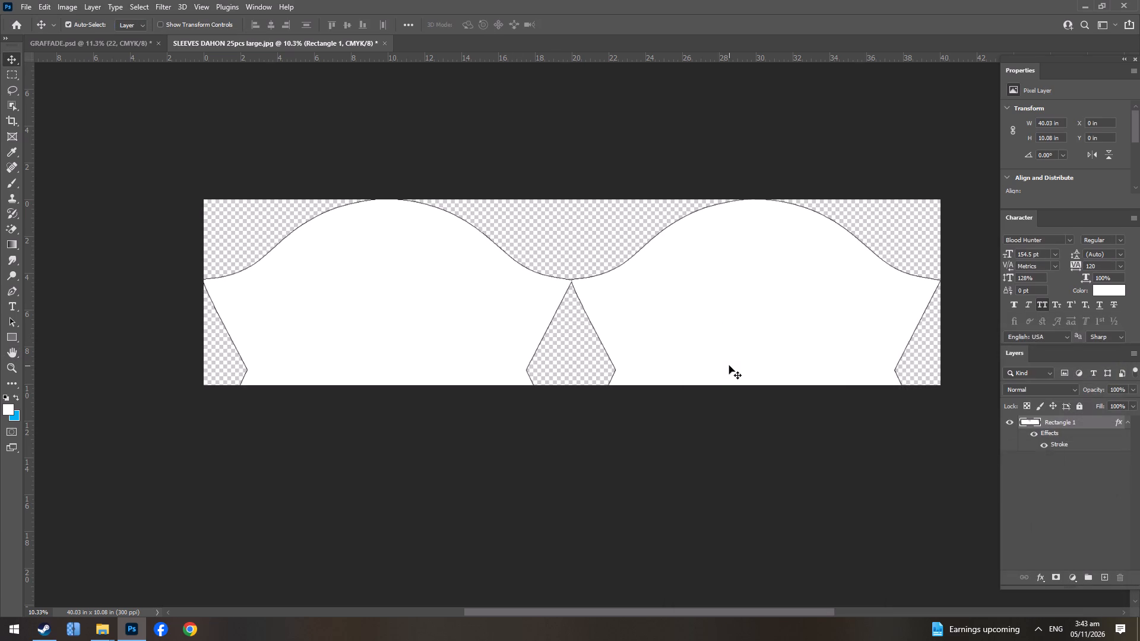
Switch to the GRAFFADE.psd document.
{"action": "scroll", "coordinate": [489, 225], "scroll_direction": "down", "scroll_amount": 4, "text": "alt"}
{"action": "left_click", "coordinate": [369, 255]}
{"action": "left_click", "coordinate": [79, 49]}
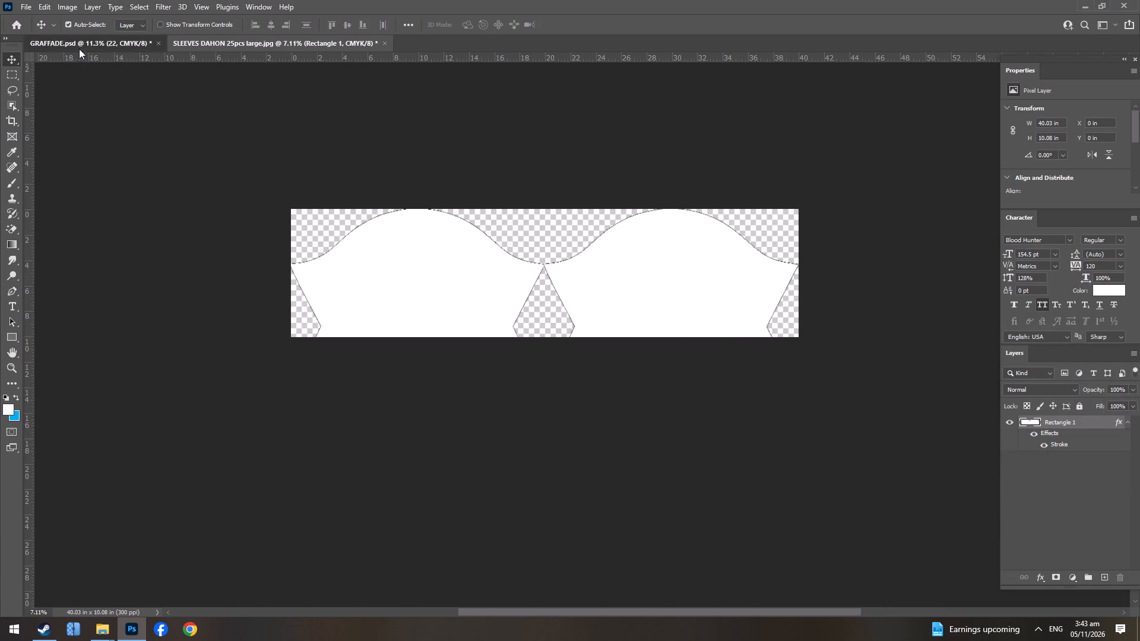
{"action": "scroll", "coordinate": [447, 265], "scroll_direction": "down", "scroll_amount": 4, "text": "alt"}
Browse New Volume (D:) for a file to open, examining the design files near the start of the alphabet.
{"action": "key", "text": "ctrl+o"}
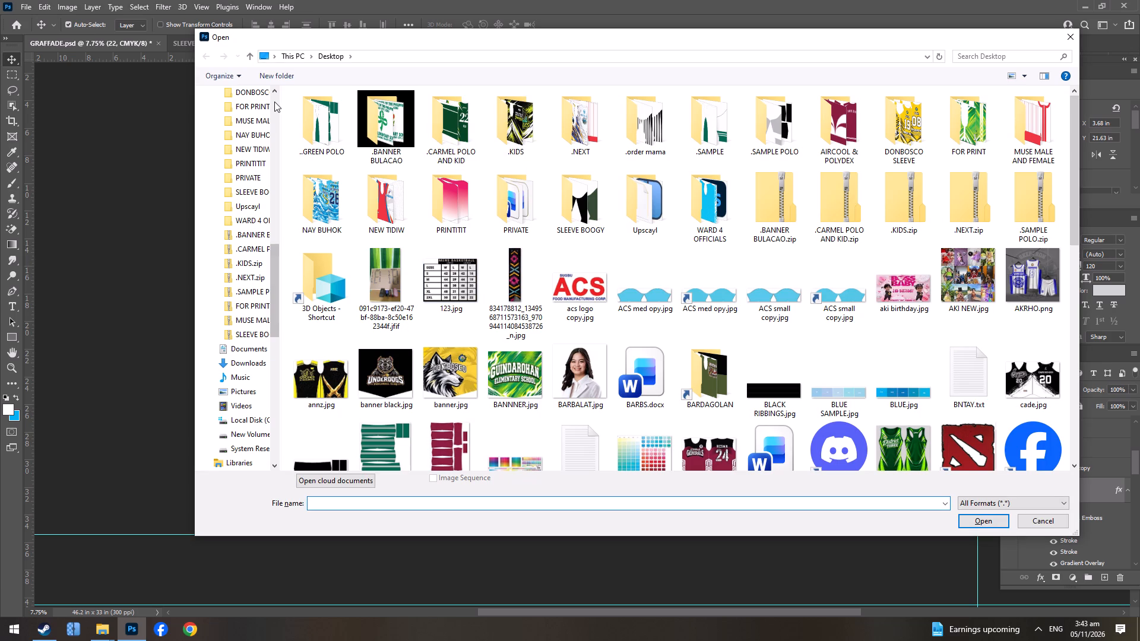
{"action": "left_click", "coordinate": [274, 101]}
{"action": "left_click", "coordinate": [274, 101]}
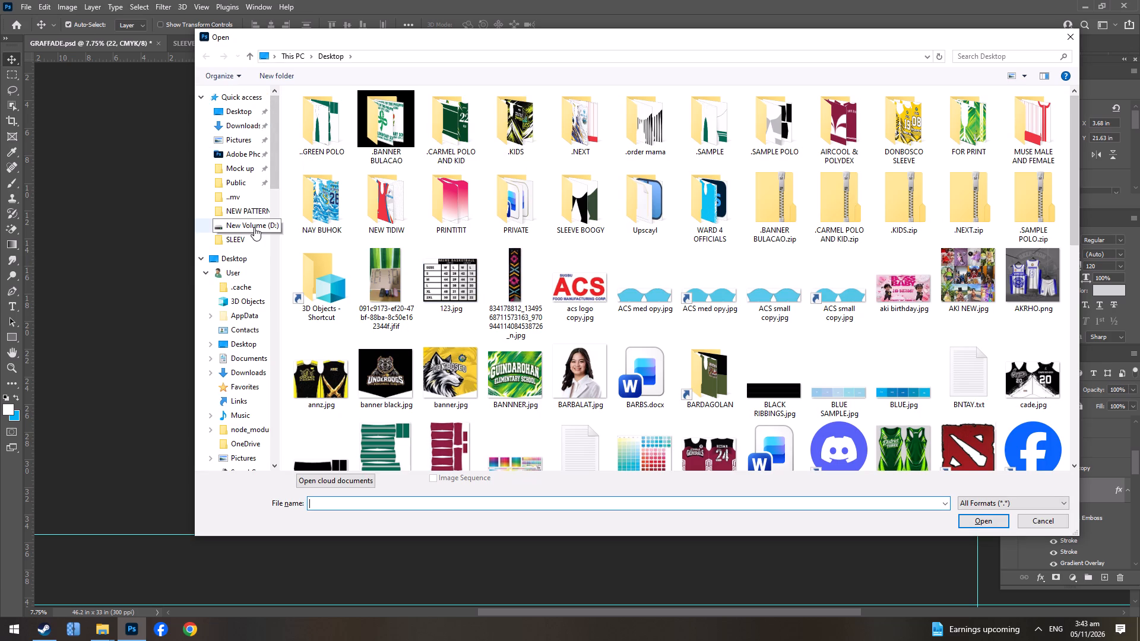
{"action": "left_click", "coordinate": [254, 227]}
{"action": "left_click", "coordinate": [583, 271]}
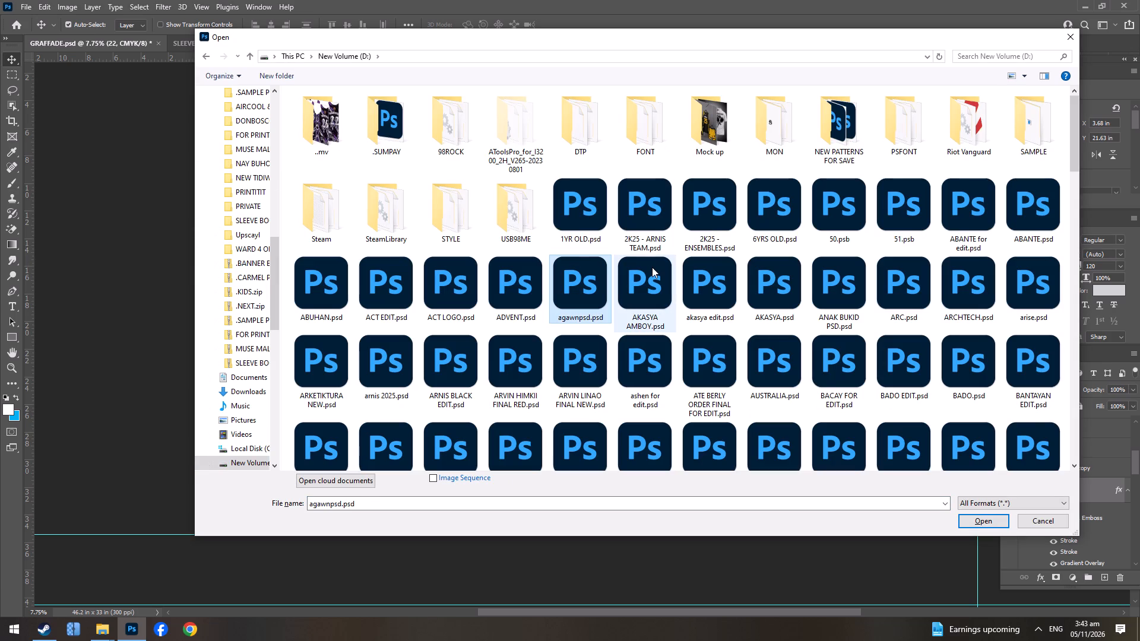
{"action": "key", "text": "b"}
{"action": "left_click", "coordinate": [704, 275]}
{"action": "left_click", "coordinate": [846, 392]}
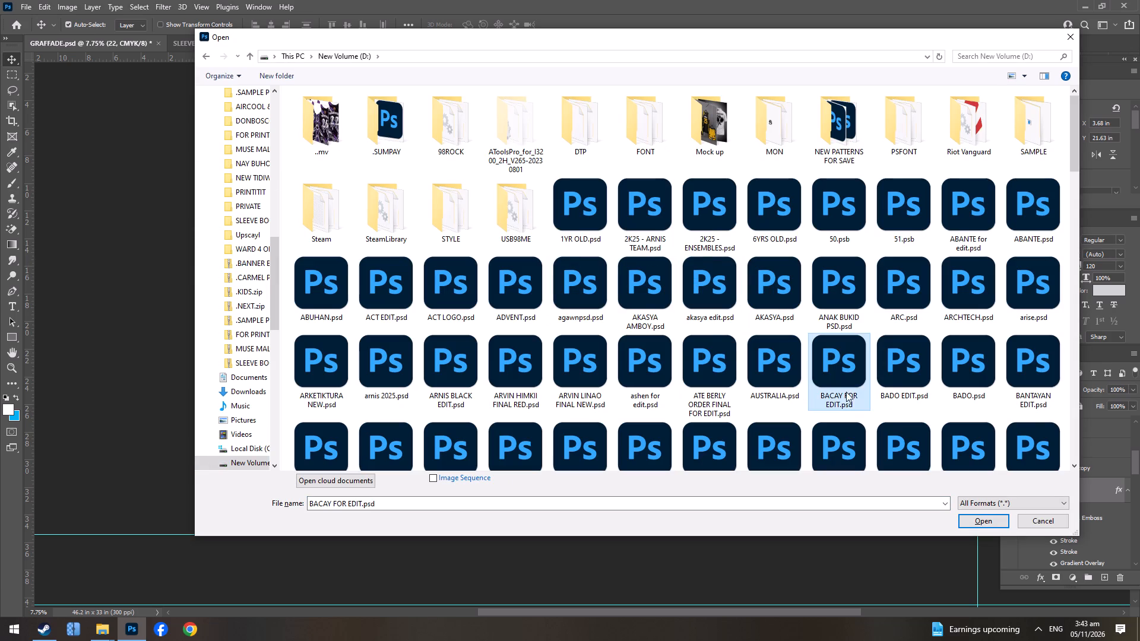
{"action": "left_click", "coordinate": [916, 387]}
{"action": "scroll", "coordinate": [691, 369], "scroll_direction": "down", "scroll_amount": 2}
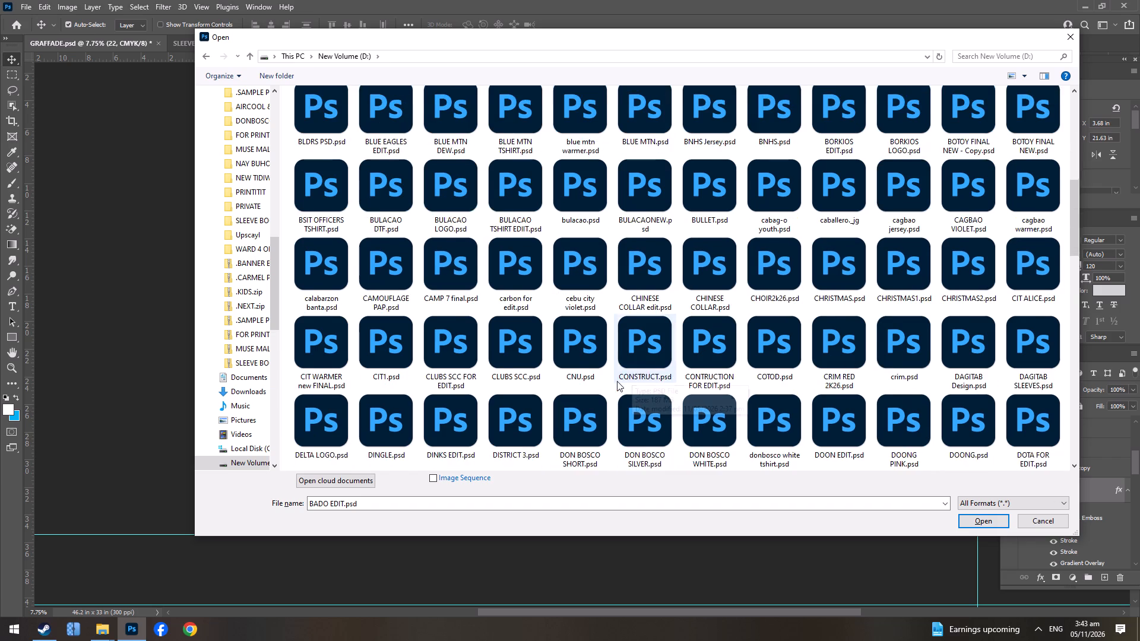
{"action": "scroll", "coordinate": [607, 387], "scroll_direction": "down", "scroll_amount": 1}
{"action": "scroll", "coordinate": [607, 387], "scroll_direction": "up", "scroll_amount": 2}
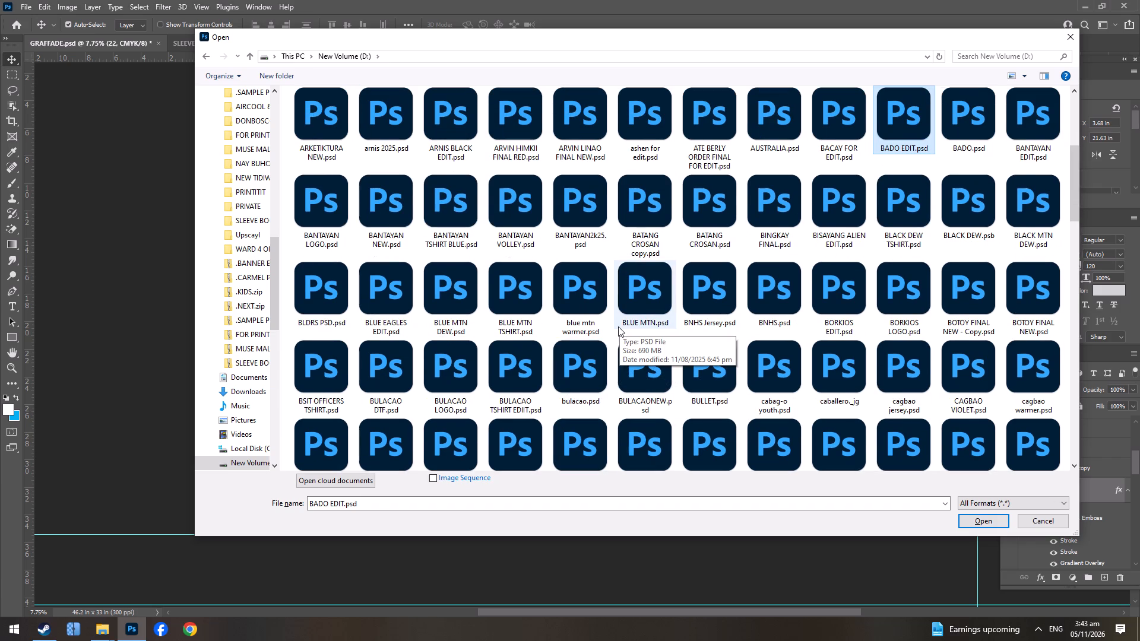
{"action": "left_click", "coordinate": [714, 292]}
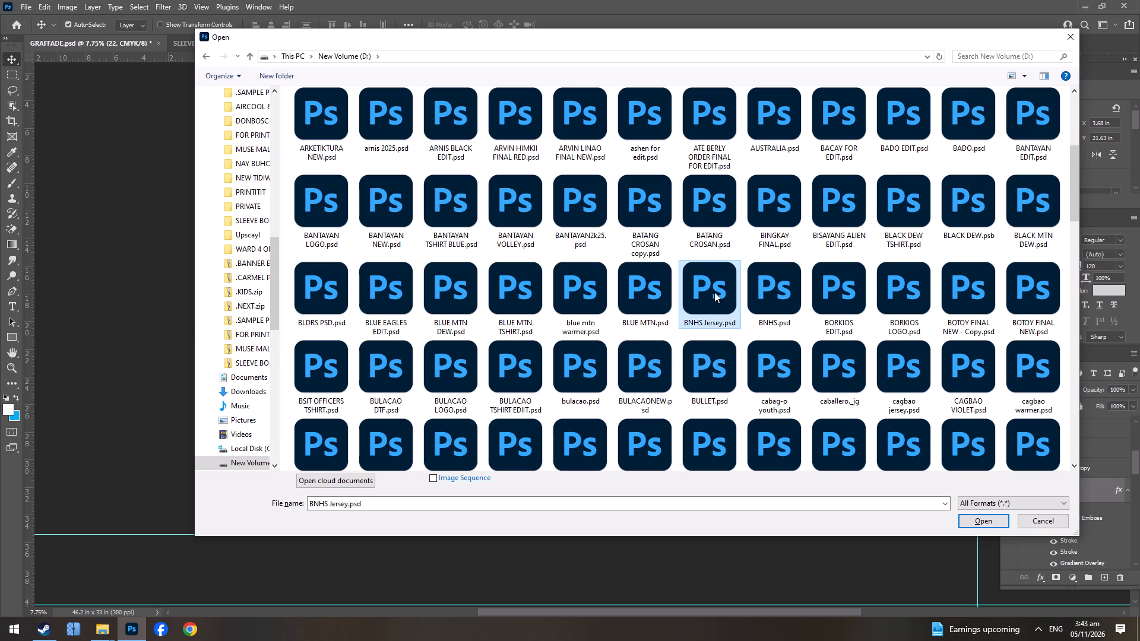
Jump to the files beginning with P on New Volume (D:) and examine the names through the end of the list.
{"action": "key", "text": "p"}
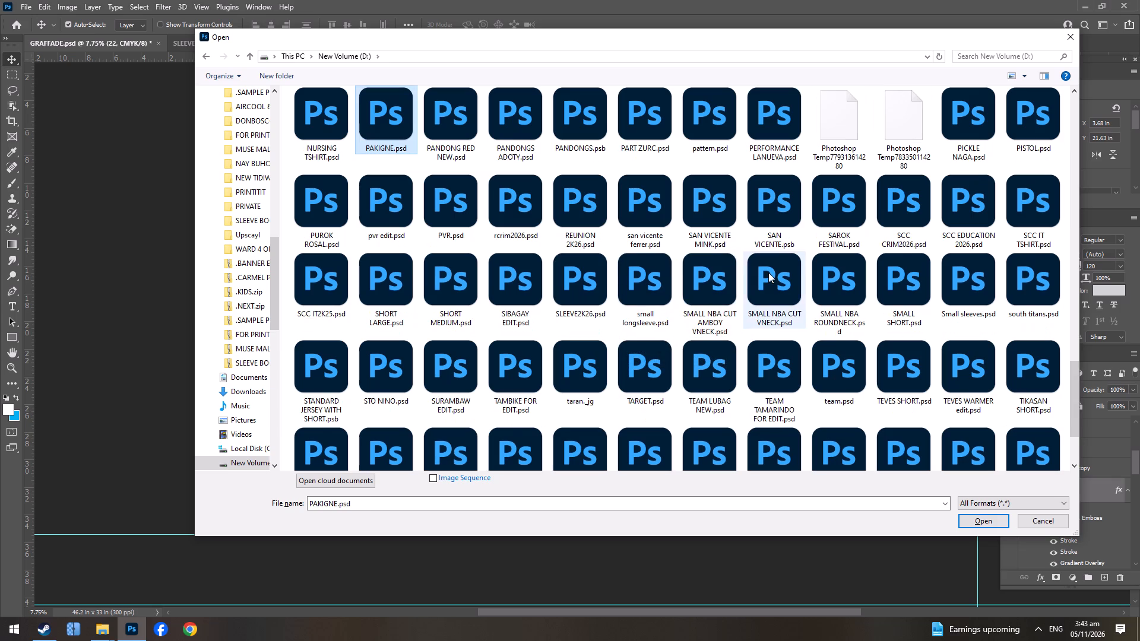
{"action": "left_click", "coordinate": [995, 132]}
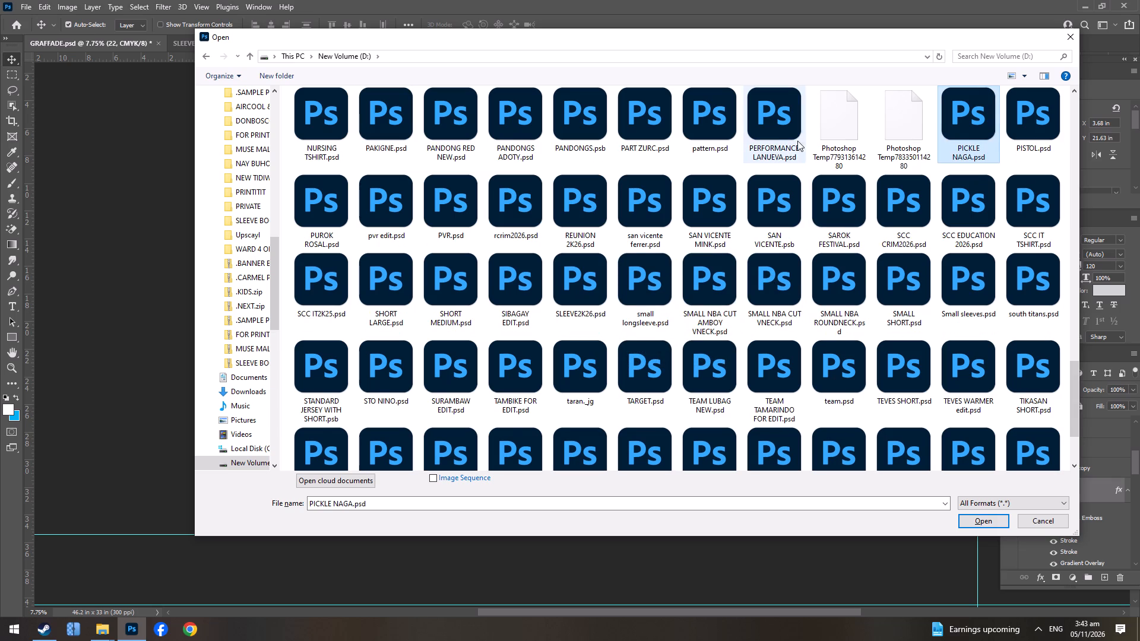
{"action": "left_click", "coordinate": [775, 142]}
{"action": "left_click", "coordinate": [578, 176]}
{"action": "left_click", "coordinate": [400, 196]}
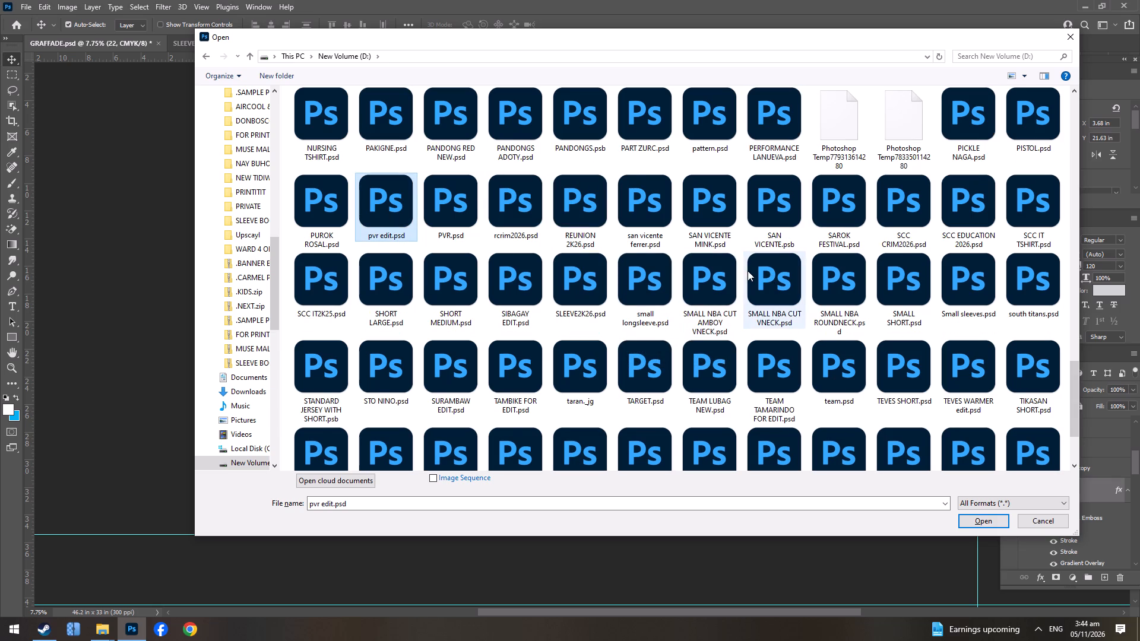
{"action": "left_click", "coordinate": [748, 271]}
{"action": "left_click", "coordinate": [829, 313]}
{"action": "left_click", "coordinate": [848, 258]}
{"action": "left_click", "coordinate": [593, 257]}
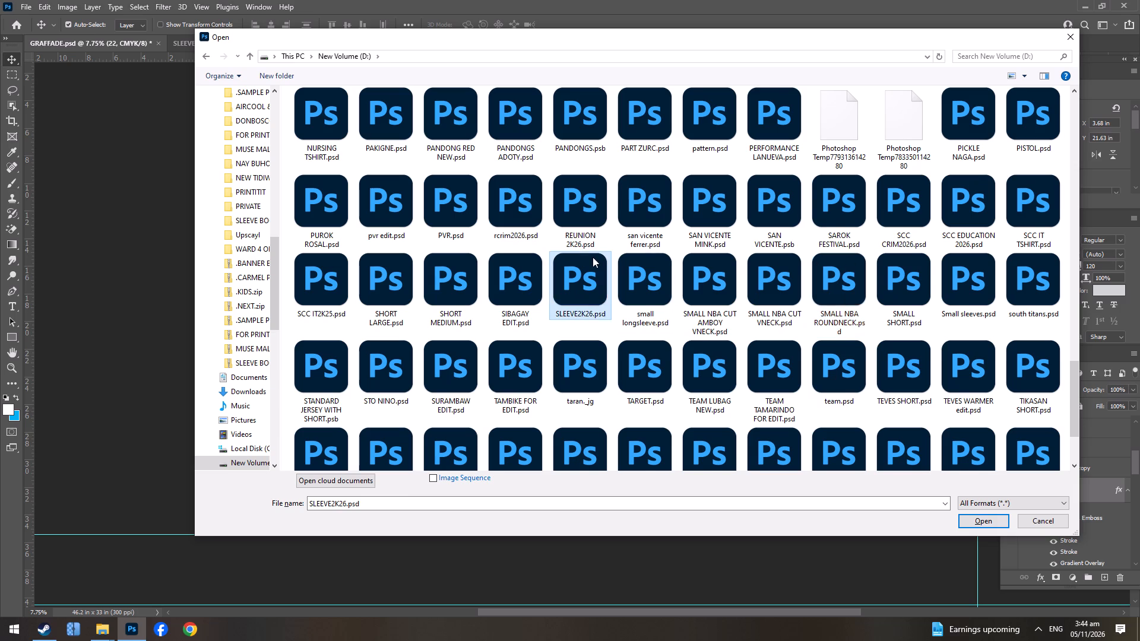
{"action": "scroll", "coordinate": [665, 339], "scroll_direction": "down", "scroll_amount": 2}
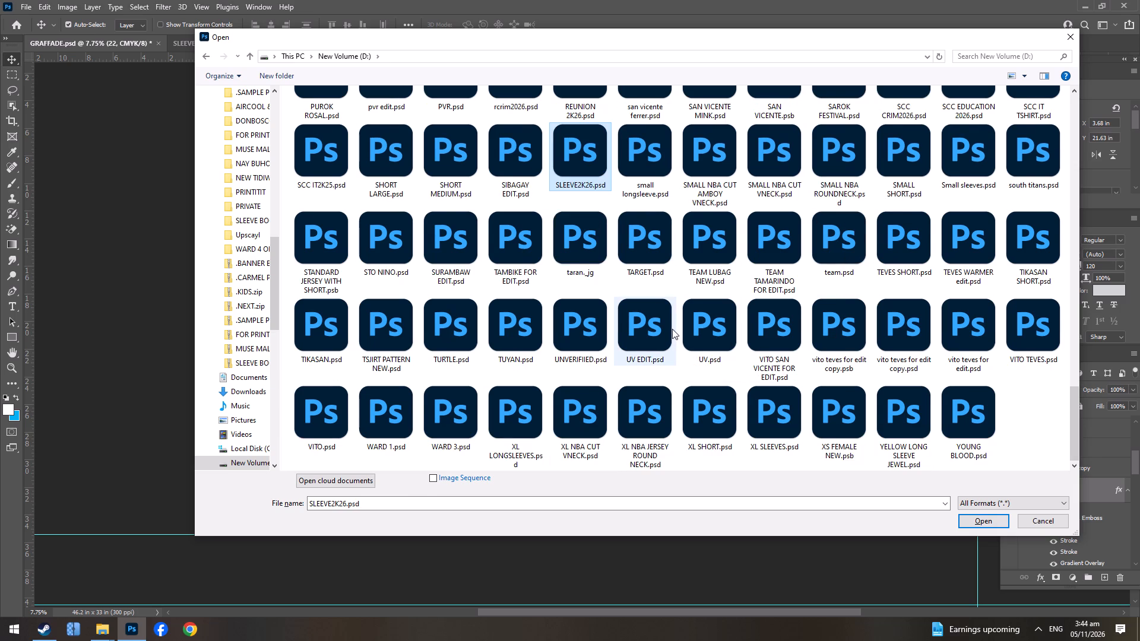
{"action": "scroll", "coordinate": [672, 329], "scroll_direction": "up", "scroll_amount": 2}
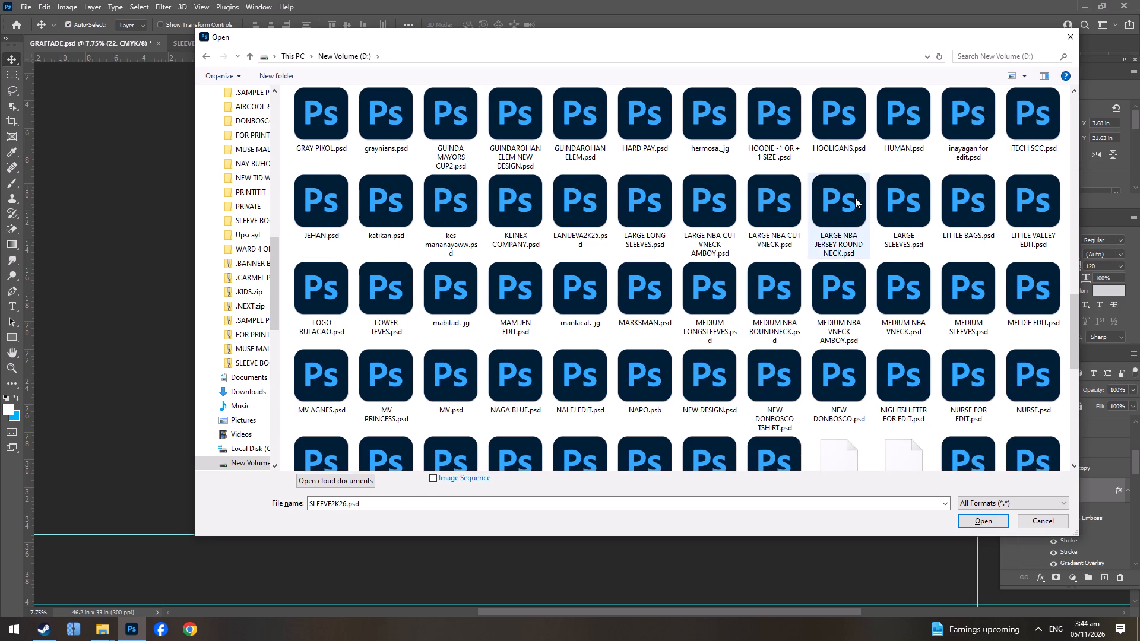
Examine the file names from G to N on New Volume (D:), including the sleeve and jersey pattern files.
{"action": "left_click", "coordinate": [855, 198]}
{"action": "left_click", "coordinate": [407, 221]}
{"action": "left_click", "coordinate": [537, 220]}
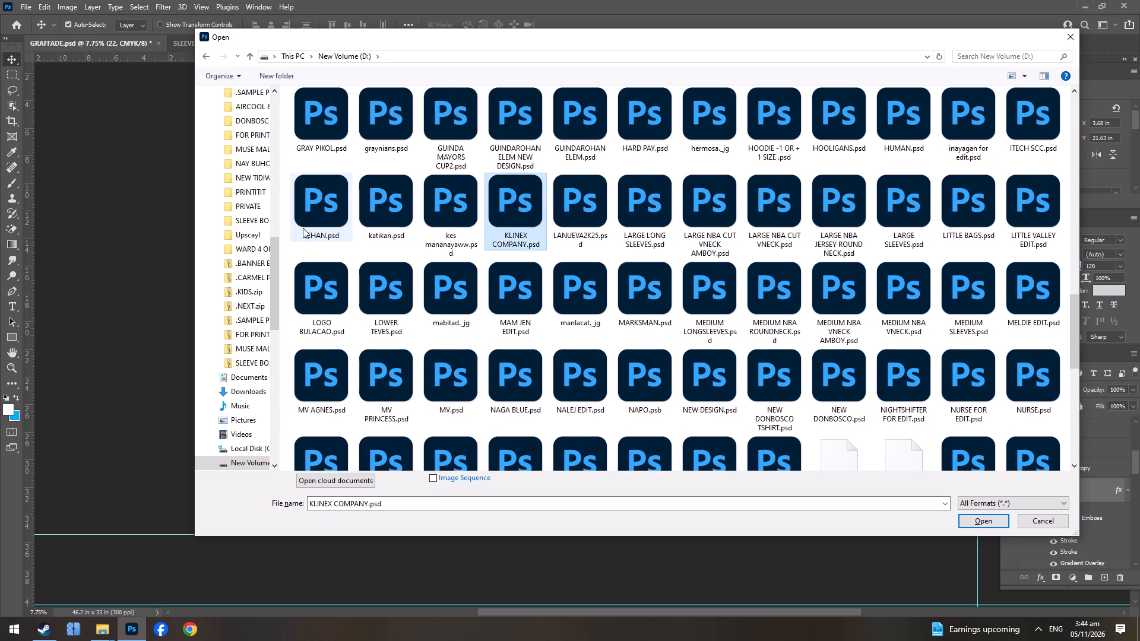
{"action": "left_click", "coordinate": [303, 228]}
{"action": "left_click", "coordinate": [682, 304]}
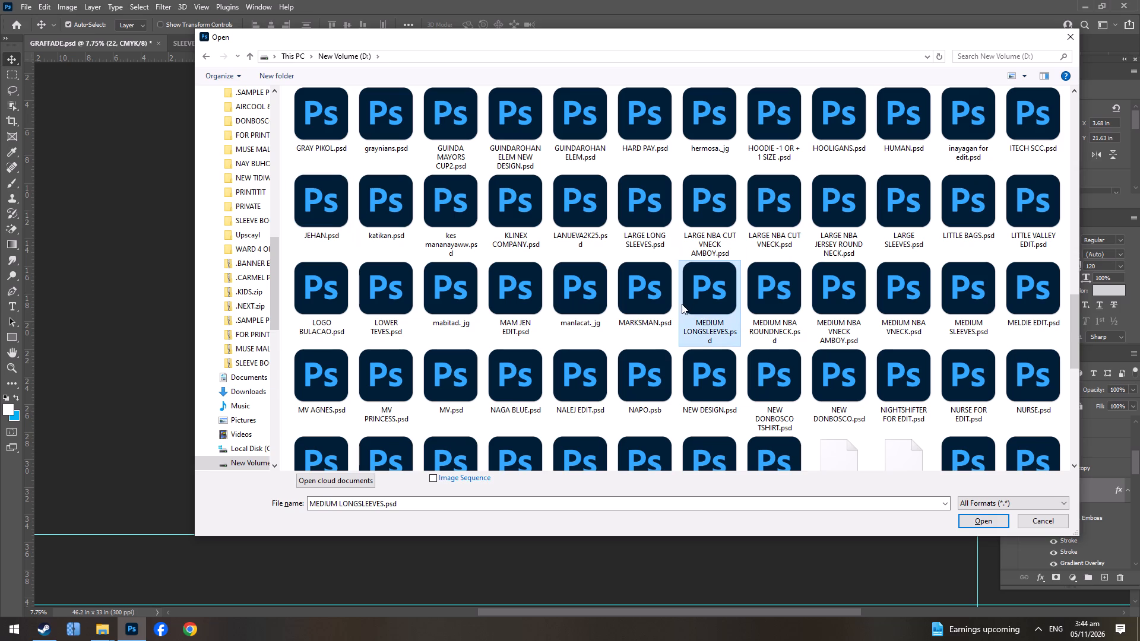
{"action": "left_click", "coordinate": [598, 306]}
{"action": "left_click", "coordinate": [555, 389]}
{"action": "left_click", "coordinate": [507, 395]}
{"action": "left_click", "coordinate": [460, 399]}
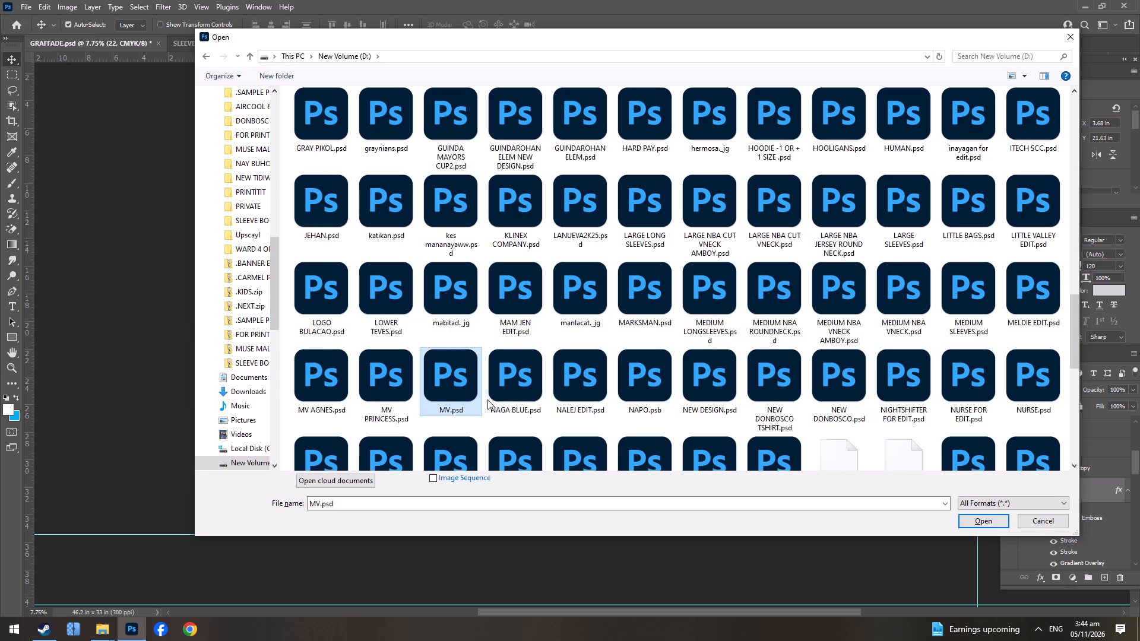
{"action": "left_click", "coordinate": [658, 395]}
{"action": "left_click", "coordinate": [435, 368]}
{"action": "left_click", "coordinate": [860, 358]}
{"action": "left_click", "coordinate": [989, 358]}
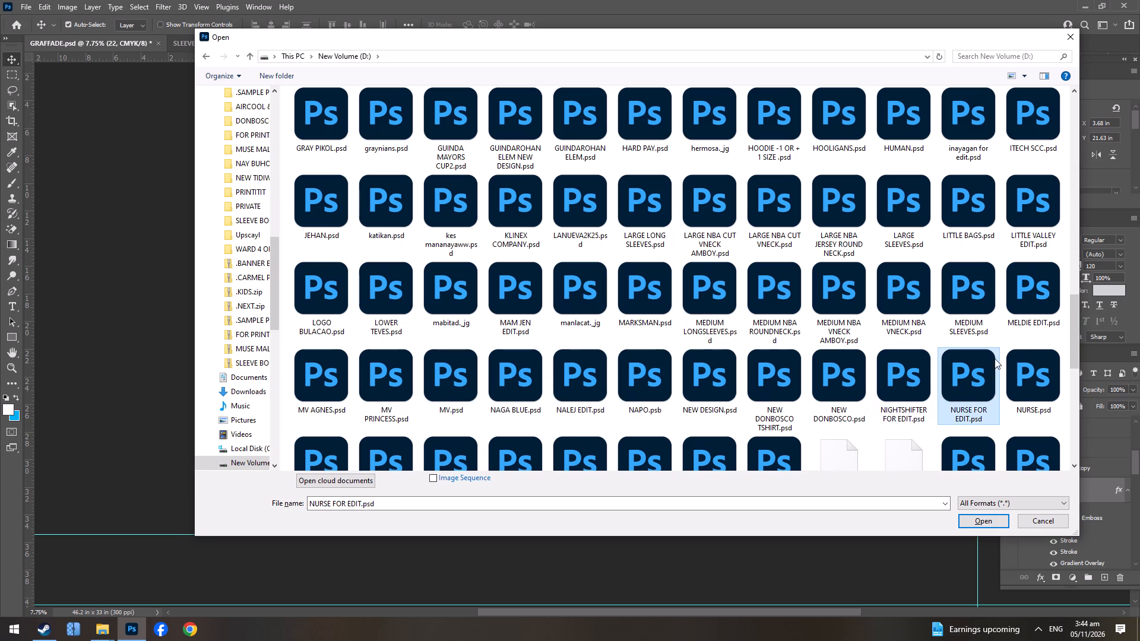
{"action": "left_click", "coordinate": [1035, 373]}
{"action": "scroll", "coordinate": [708, 343], "scroll_direction": "up", "scroll_amount": 4}
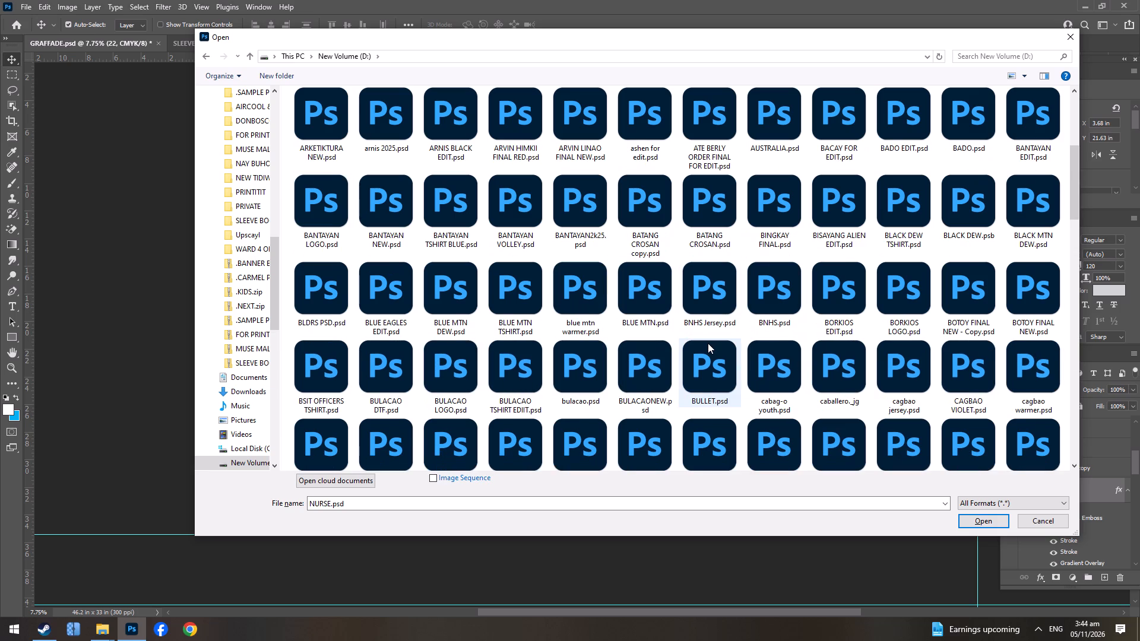
{"action": "scroll", "coordinate": [704, 344], "scroll_direction": "up", "scroll_amount": 9}
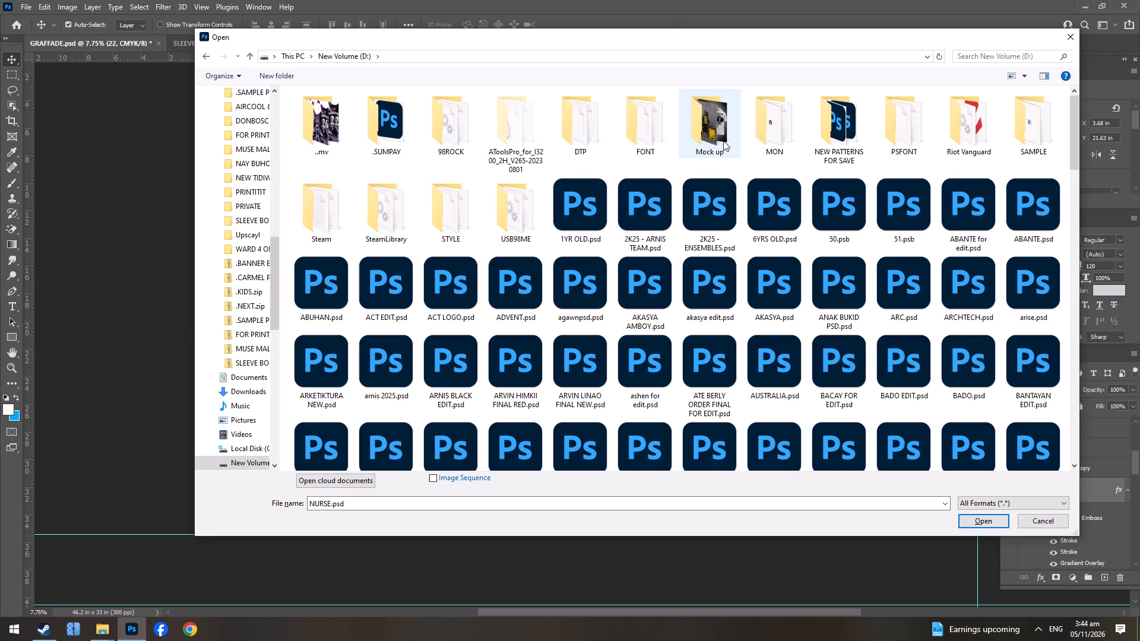
Open the Mock up folder and look through its shirt and jersey mockup thumbnails.
{"action": "double_click", "coordinate": [723, 141]}
{"action": "left_click", "coordinate": [549, 174]}
{"action": "left_click", "coordinate": [605, 237]}
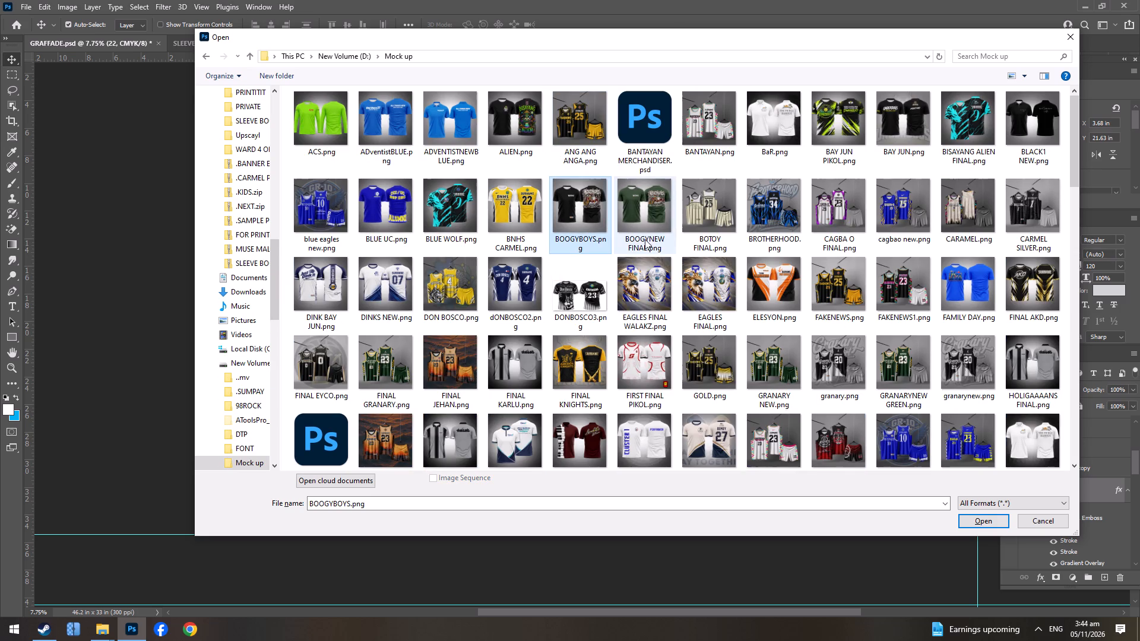
{"action": "left_click", "coordinate": [675, 234]}
{"action": "scroll", "coordinate": [676, 250], "scroll_direction": "down", "scroll_amount": 1}
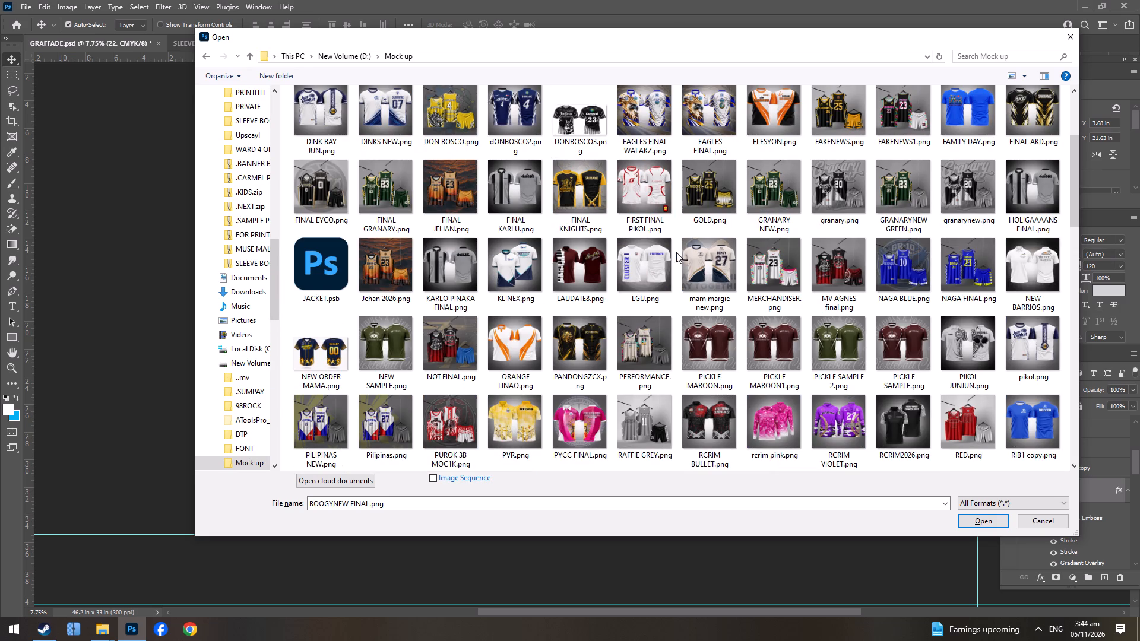
{"action": "scroll", "coordinate": [676, 252], "scroll_direction": "down", "scroll_amount": 5}
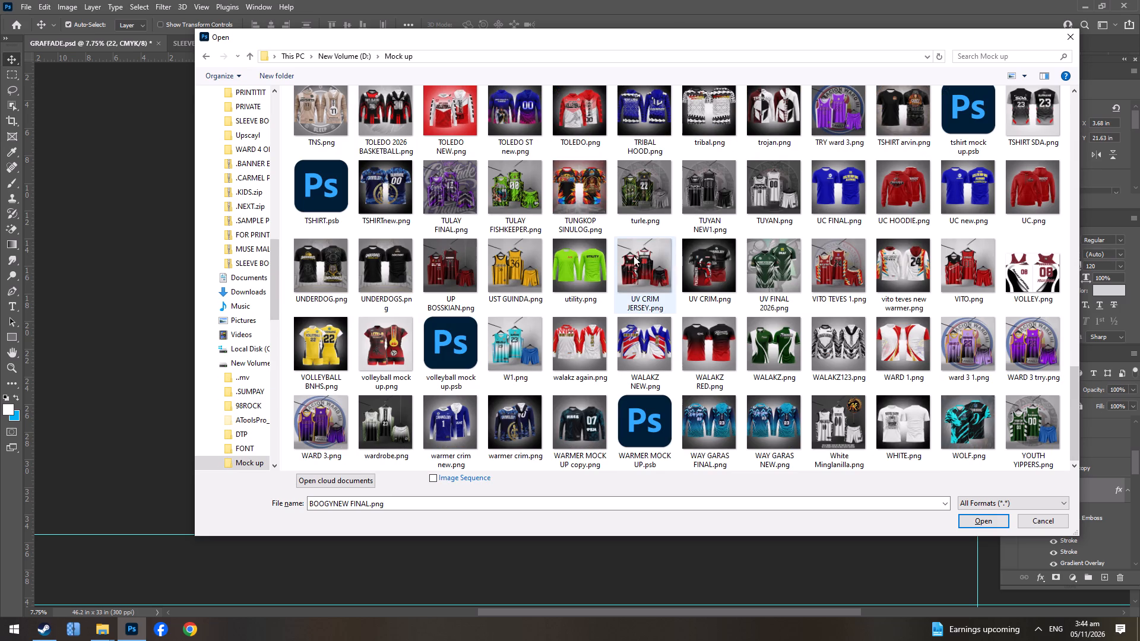
Return to New Volume (D:) and look through its design files from A to Y for the pickleball shirt artwork.
{"action": "left_click", "coordinate": [201, 56]}
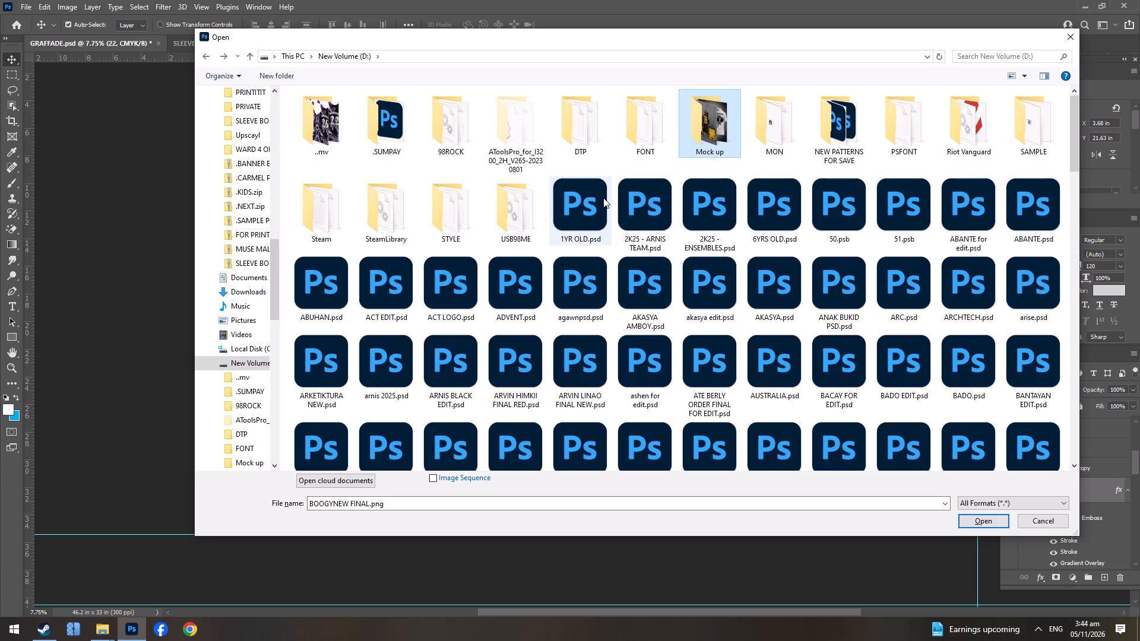
{"action": "left_click", "coordinate": [366, 267]}
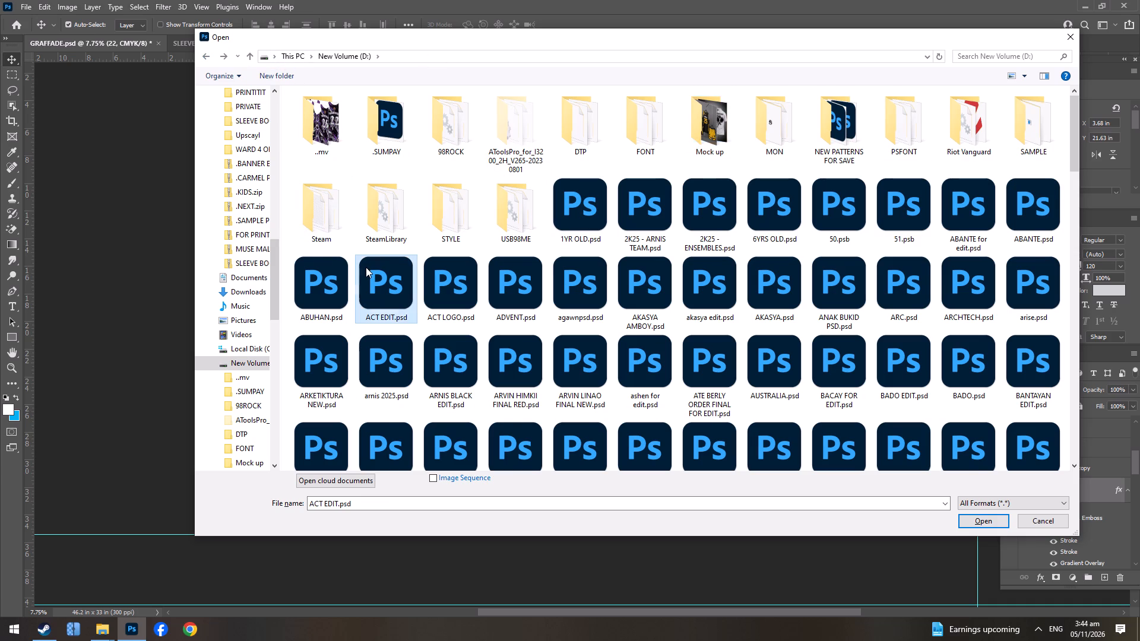
{"action": "scroll", "coordinate": [387, 255], "scroll_direction": "down", "scroll_amount": 1}
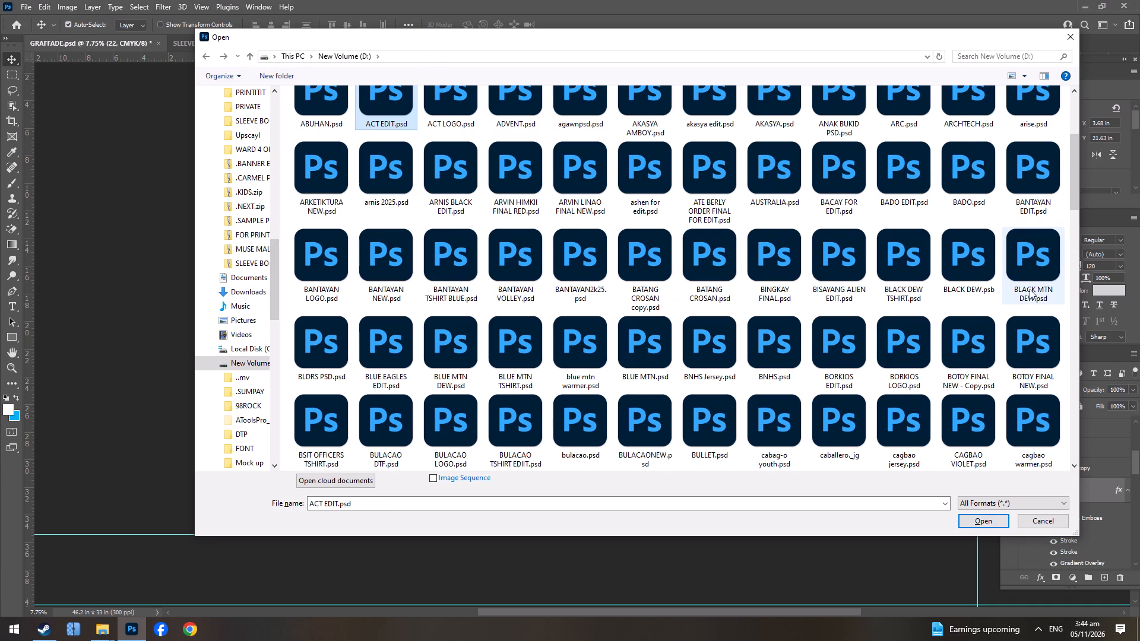
{"action": "scroll", "coordinate": [381, 373], "scroll_direction": "down", "scroll_amount": 1}
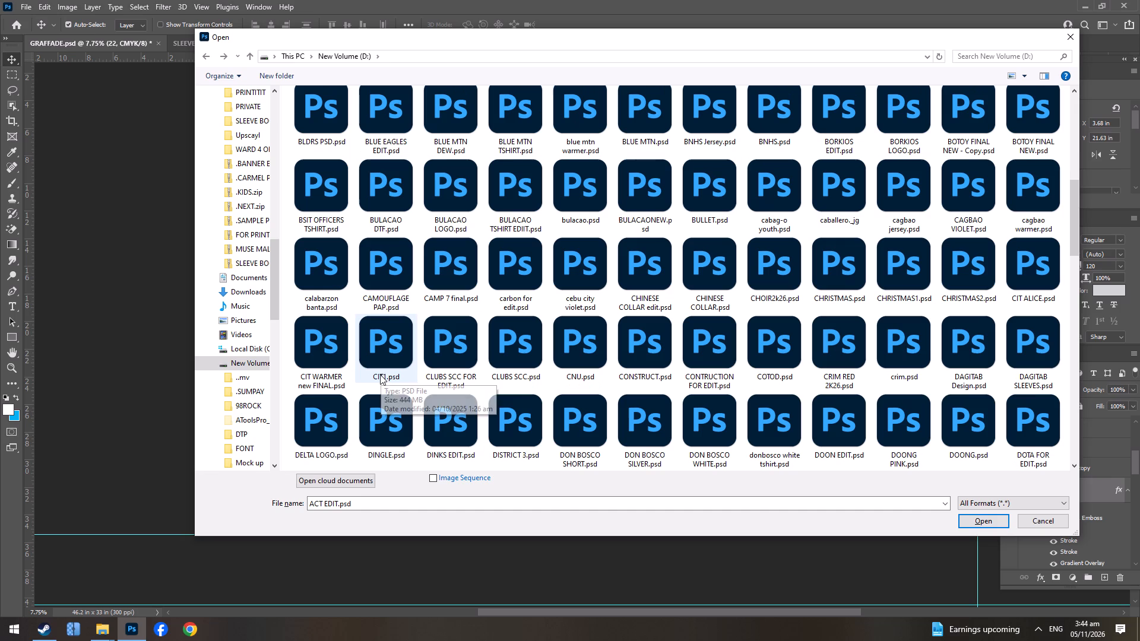
{"action": "scroll", "coordinate": [977, 185], "scroll_direction": "down", "scroll_amount": 1}
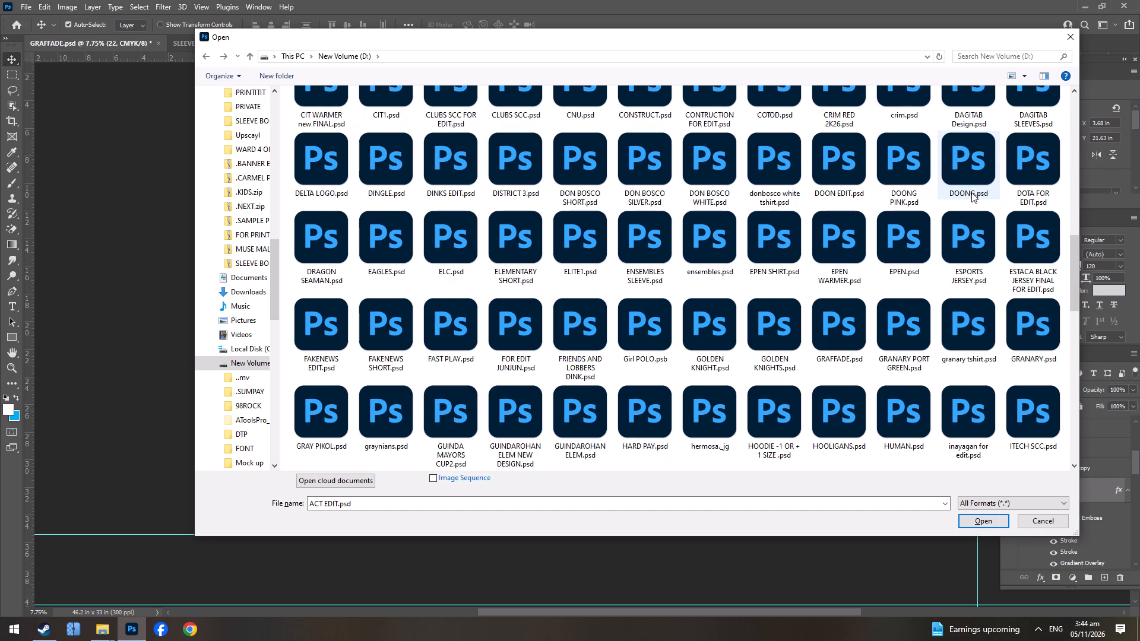
{"action": "scroll", "coordinate": [923, 217], "scroll_direction": "down", "scroll_amount": 1}
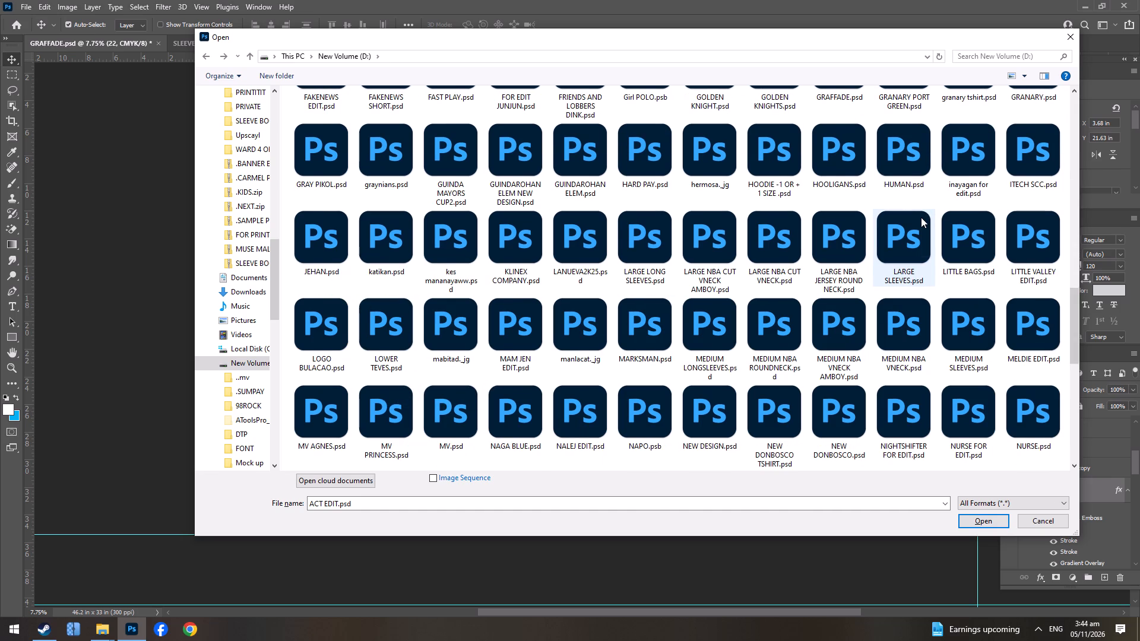
{"action": "scroll", "coordinate": [929, 154], "scroll_direction": "down", "scroll_amount": 2}
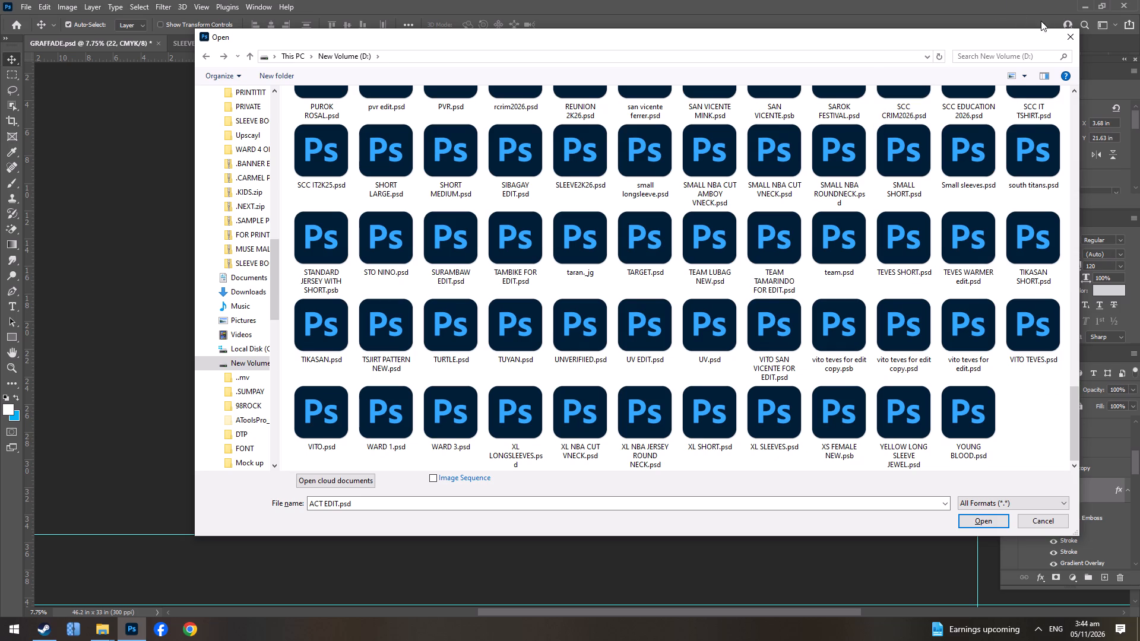
{"action": "left_click", "coordinate": [1069, 36]}
Open GRAY PIKOL.psd from New Volume (D:), found among the files beginning with G.
{"action": "left_click", "coordinate": [26, 2]}
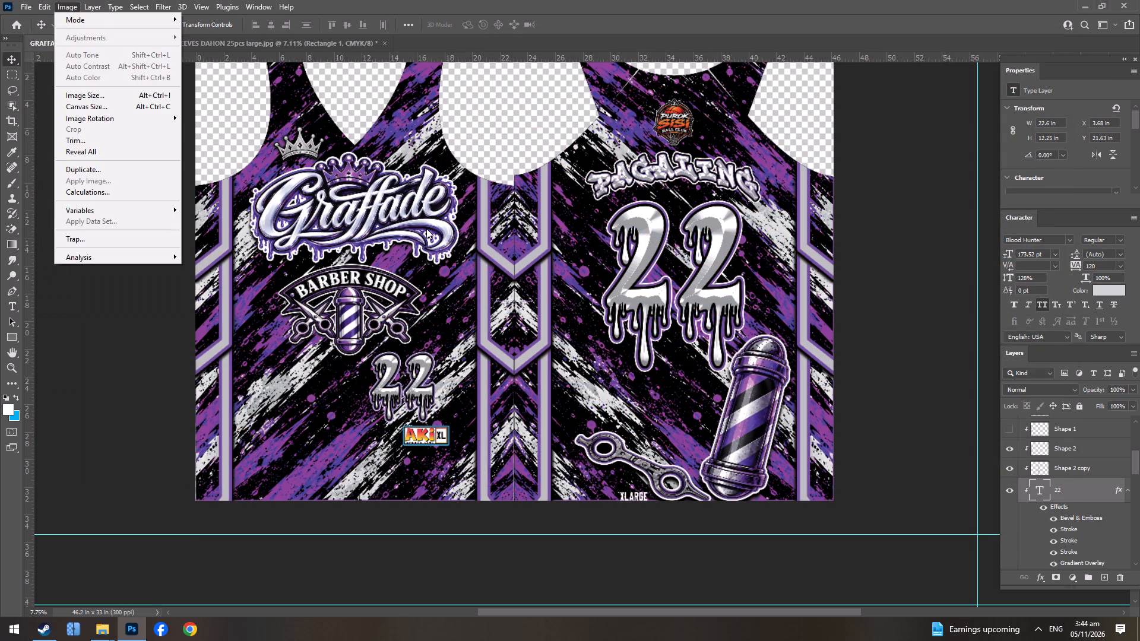
{"action": "key", "text": "ctrl+o"}
{"action": "left_click", "coordinate": [660, 232]}
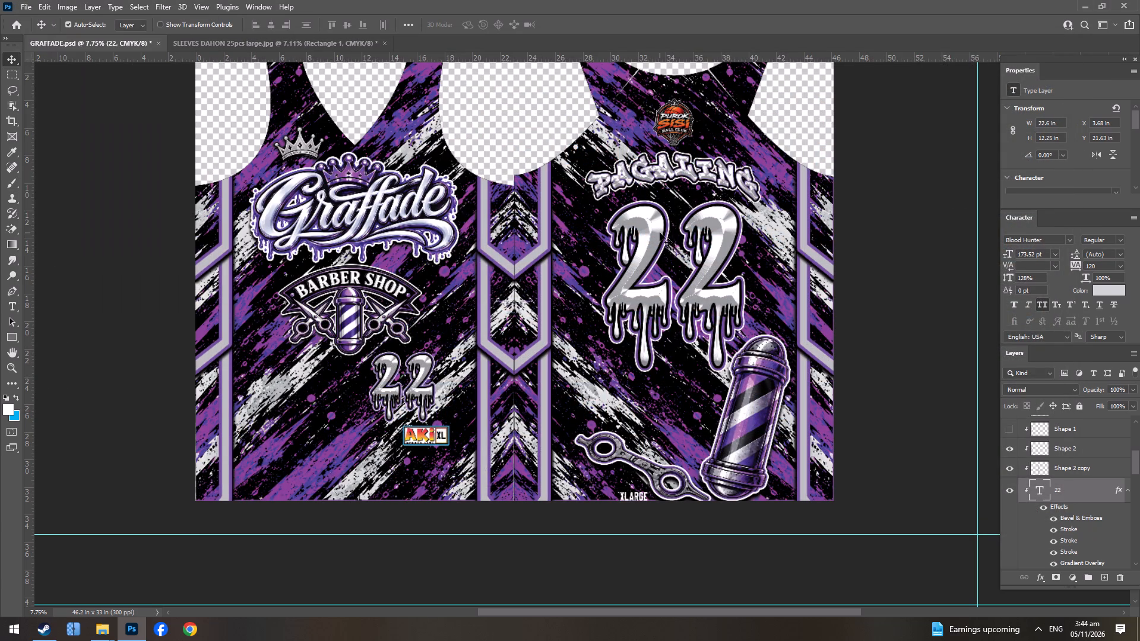
{"action": "key", "text": "ctrl+o"}
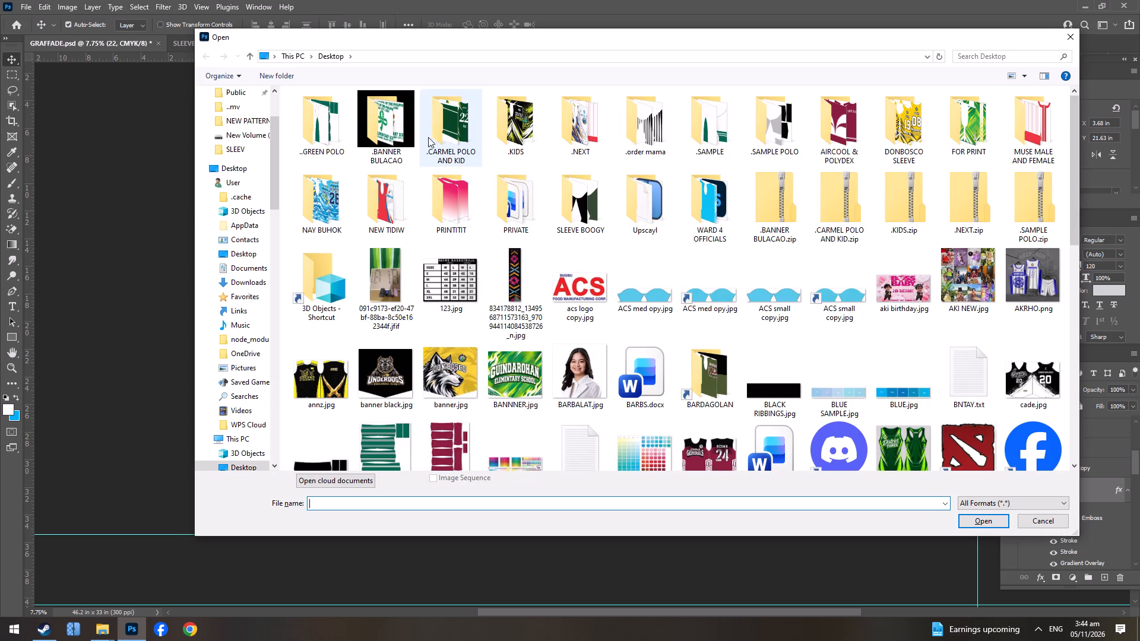
{"action": "left_click", "coordinate": [267, 134]}
{"action": "left_click", "coordinate": [563, 228]}
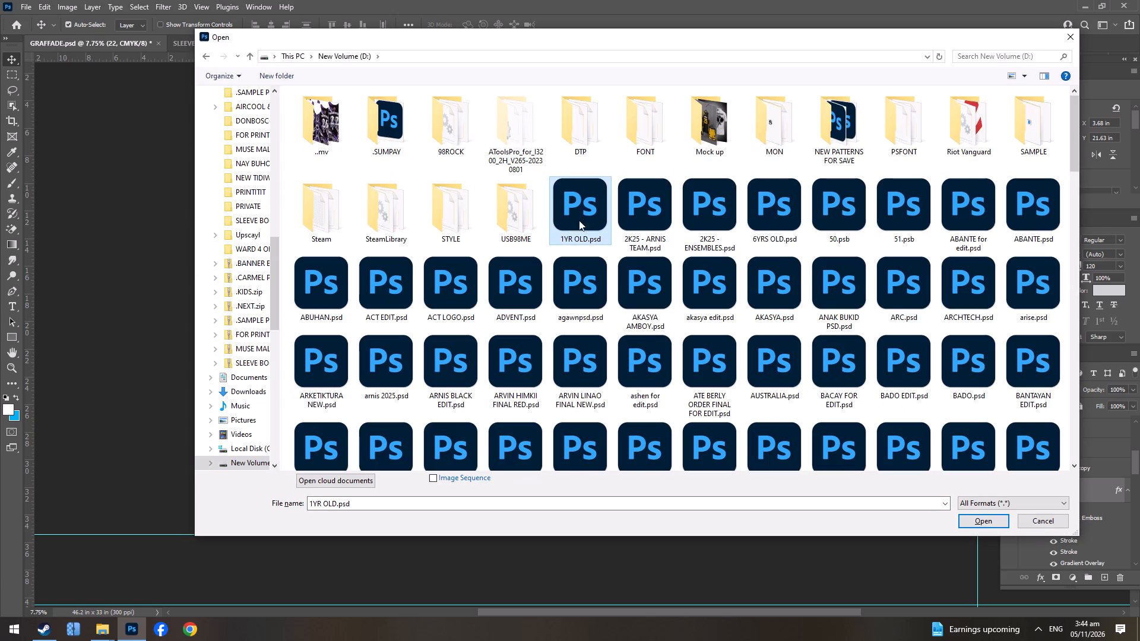
{"action": "key", "text": "g"}
{"action": "left_click", "coordinate": [552, 147]}
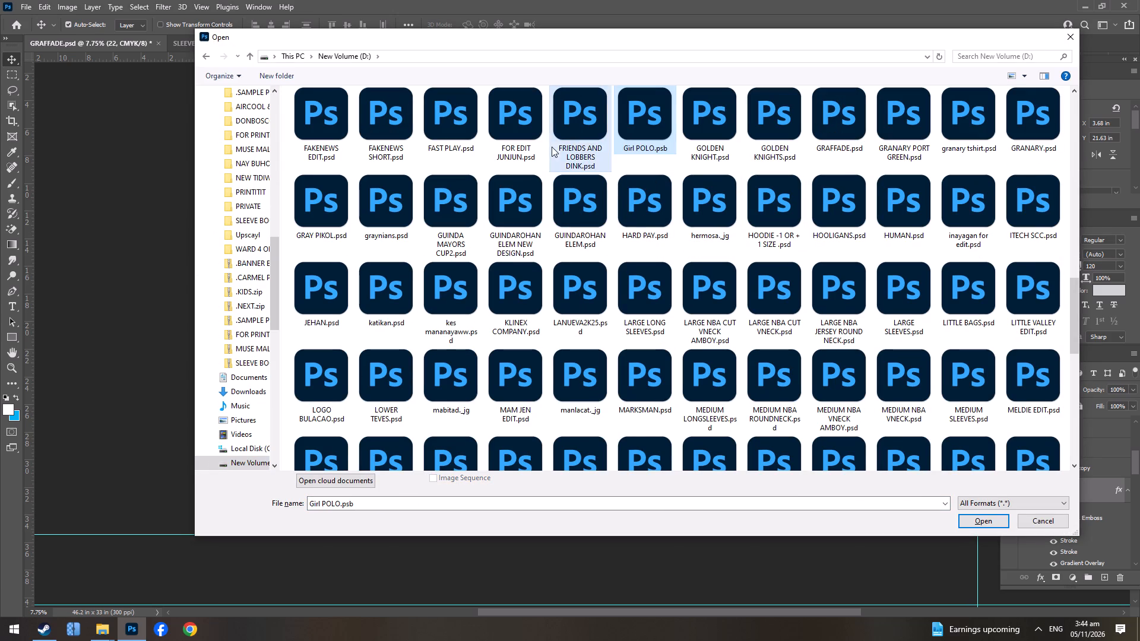
{"action": "left_click", "coordinate": [768, 145]}
{"action": "left_click", "coordinate": [493, 199]}
{"action": "left_click", "coordinate": [381, 239]}
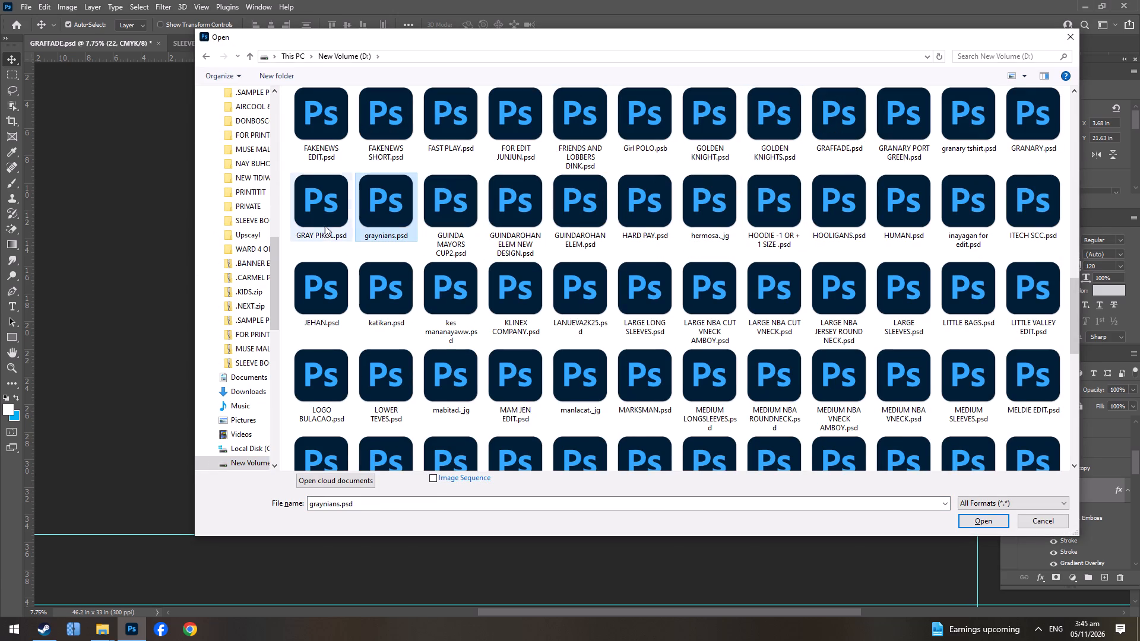
{"action": "double_click", "coordinate": [313, 223]}
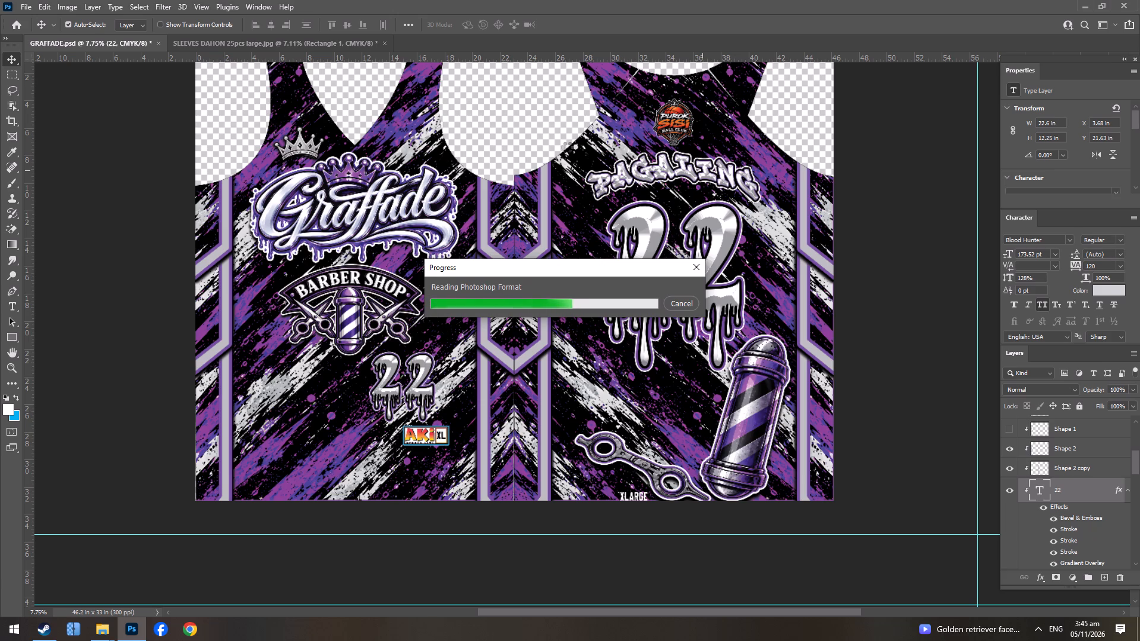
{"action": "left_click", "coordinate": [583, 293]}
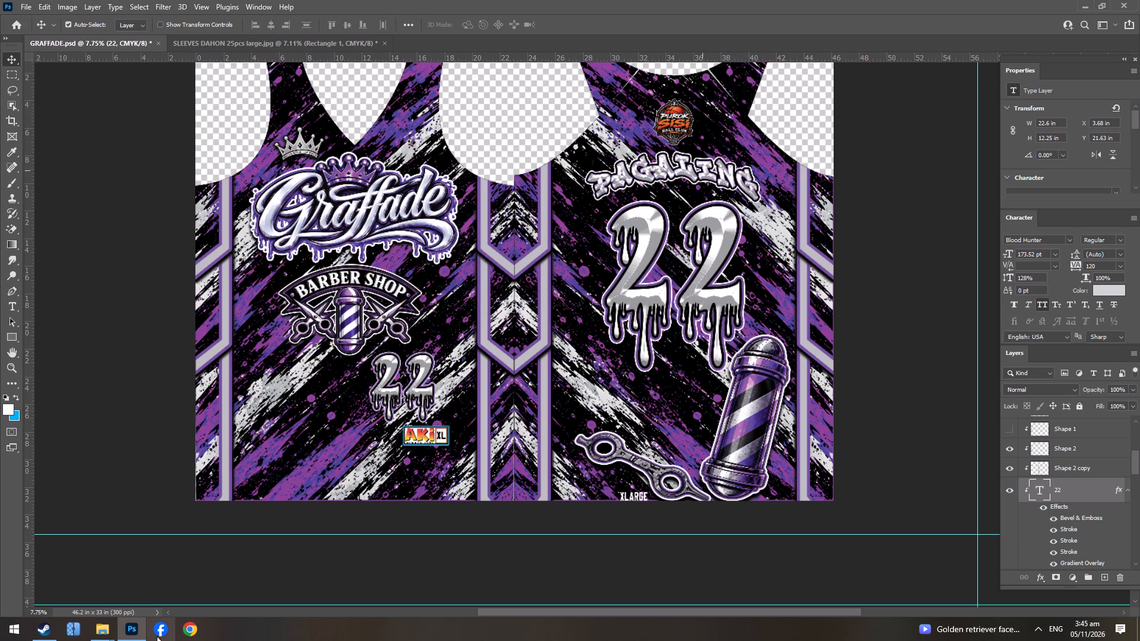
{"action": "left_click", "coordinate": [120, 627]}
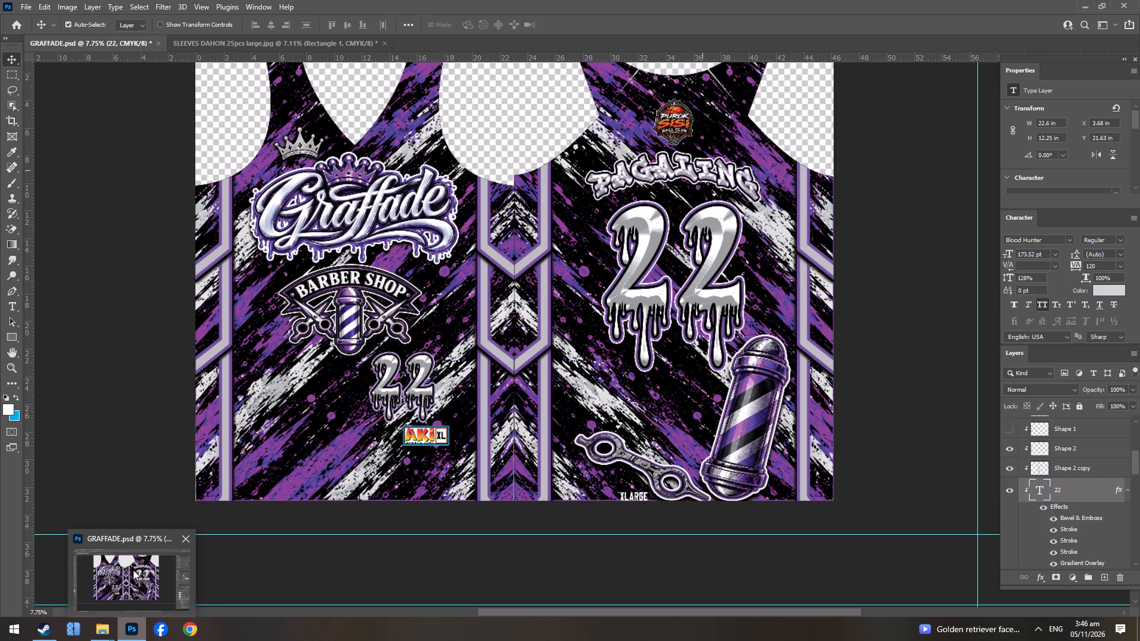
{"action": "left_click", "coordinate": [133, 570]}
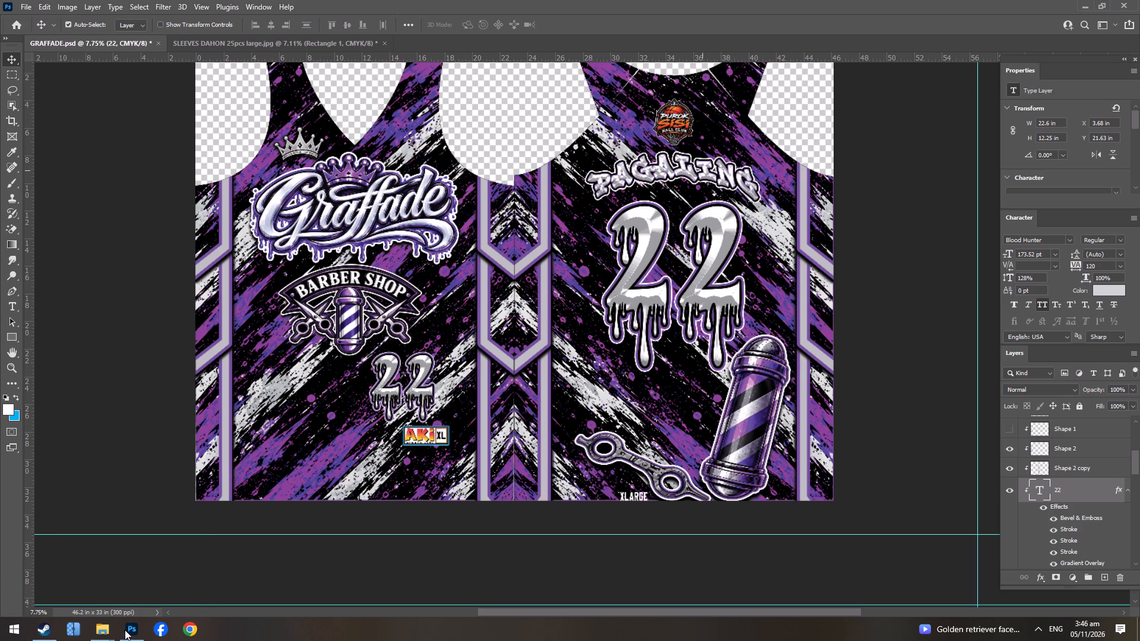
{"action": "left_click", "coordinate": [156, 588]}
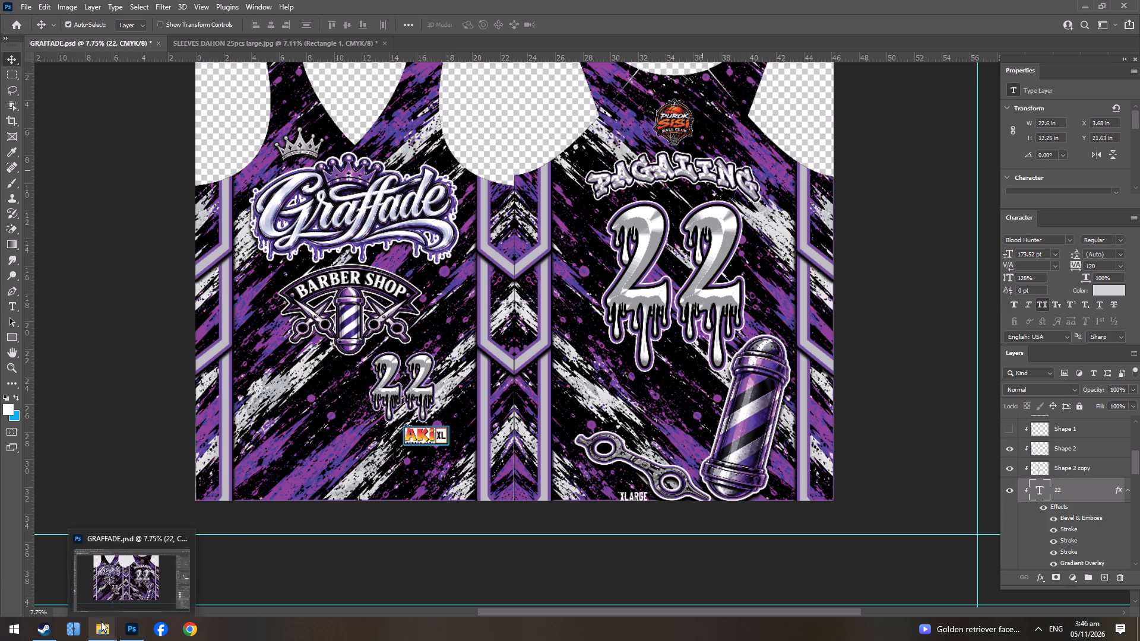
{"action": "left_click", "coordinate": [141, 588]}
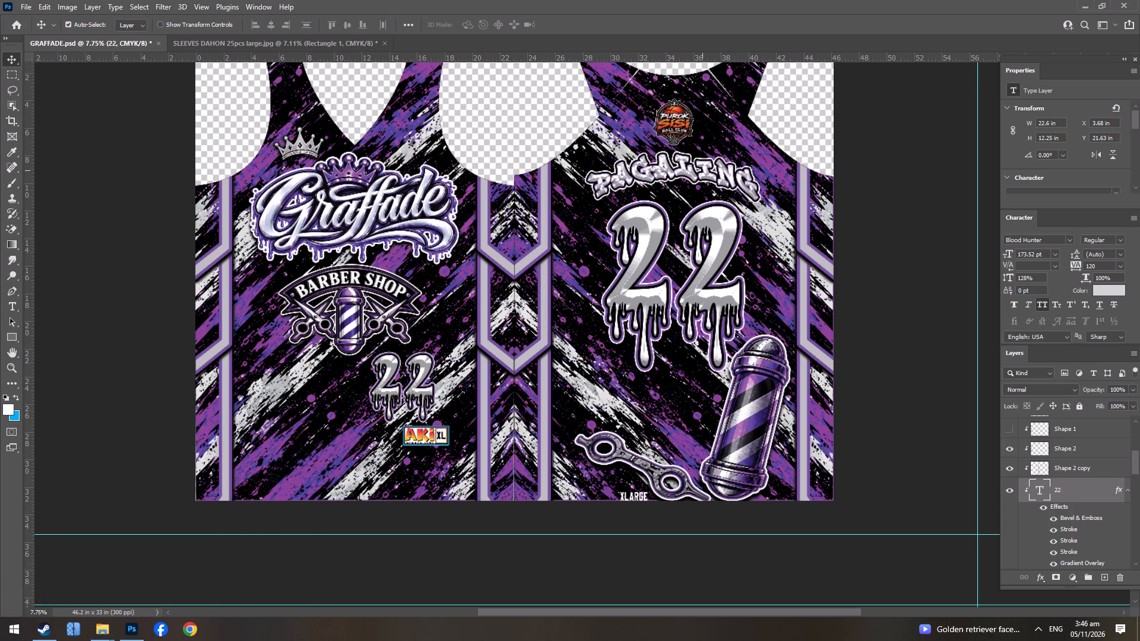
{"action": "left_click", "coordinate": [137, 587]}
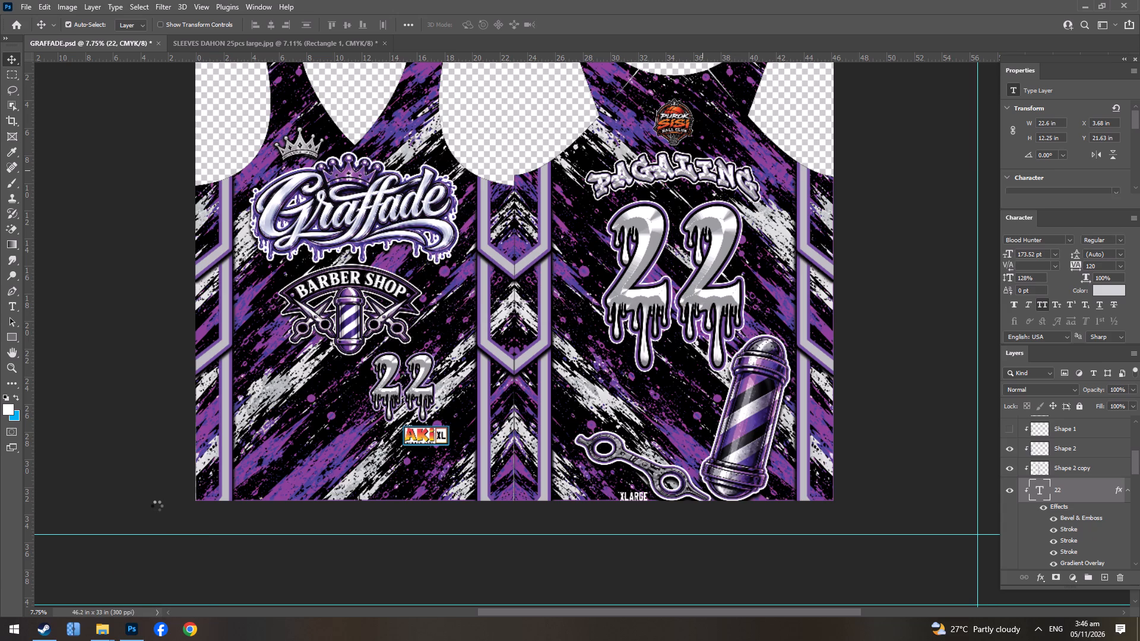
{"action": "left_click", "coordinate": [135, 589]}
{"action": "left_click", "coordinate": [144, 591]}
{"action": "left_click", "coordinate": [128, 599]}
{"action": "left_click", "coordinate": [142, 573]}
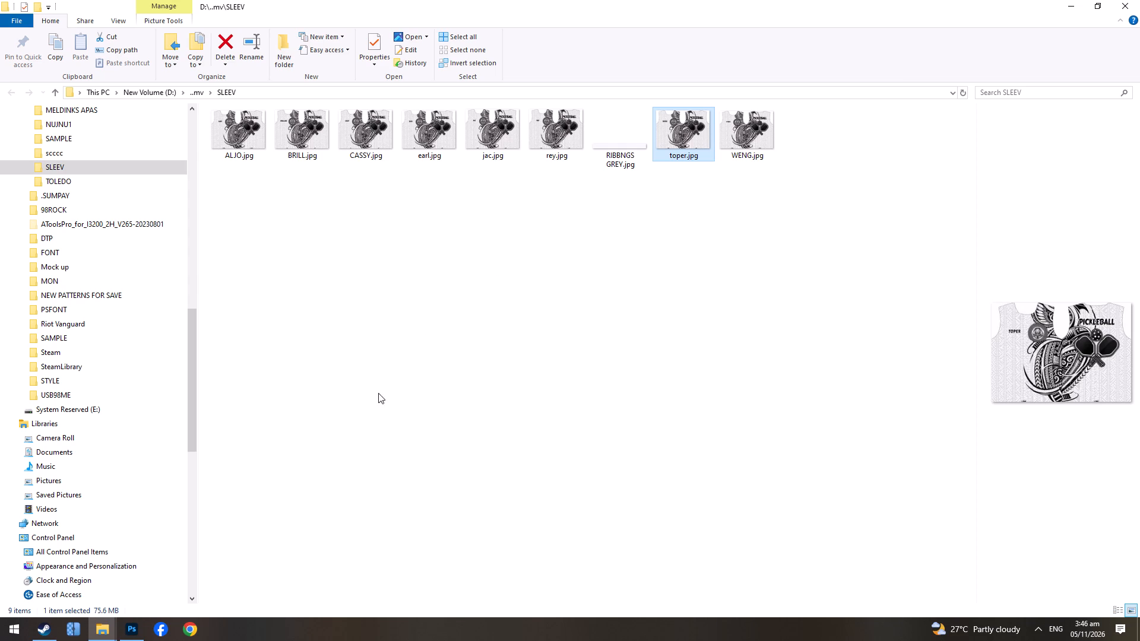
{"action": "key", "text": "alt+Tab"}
Copy the gray tribal pattern layer, Layer 1, from GRAY PIKOL.psd into SLEEVES DAHON 25pcs large, placing it over the left sleeve.
{"action": "left_click", "coordinate": [404, 415]}
{"action": "left_click_drag", "start_coordinate": [330, 395], "coordinate": [326, 398]}
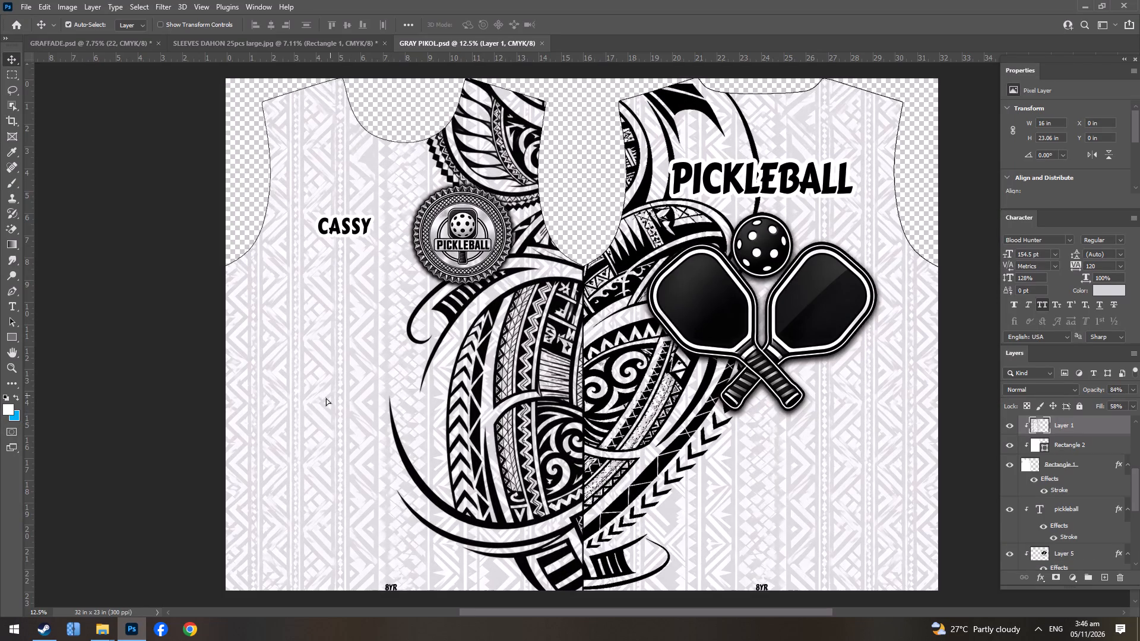
{"action": "left_click_drag", "start_coordinate": [326, 398], "coordinate": [441, 381]}
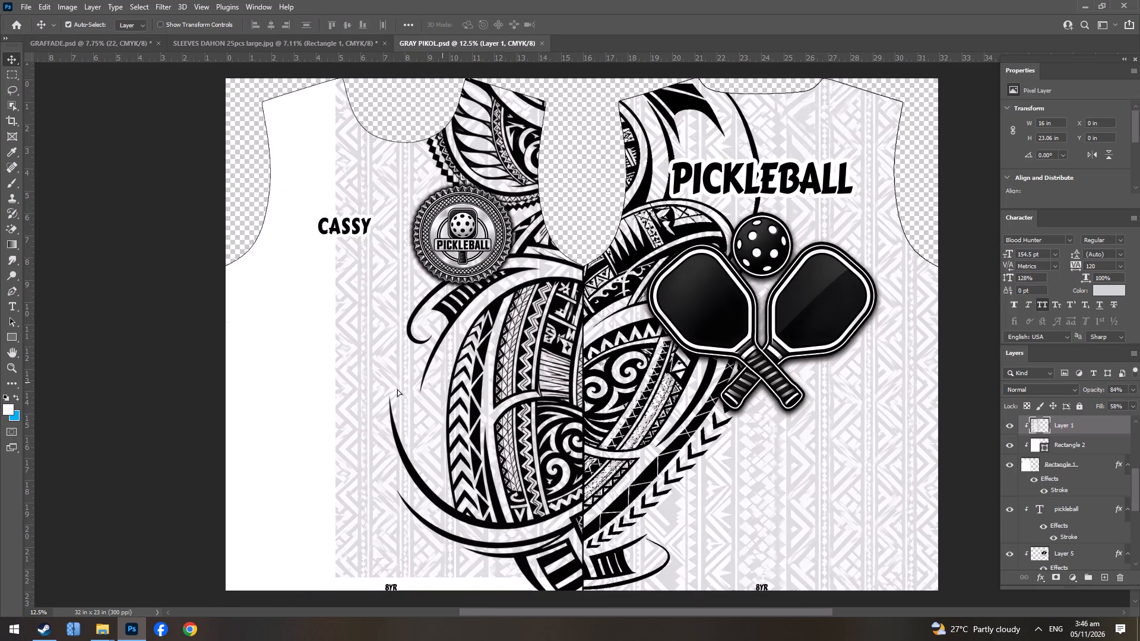
{"action": "scroll", "coordinate": [338, 416], "scroll_direction": "up", "scroll_amount": 3, "text": "alt"}
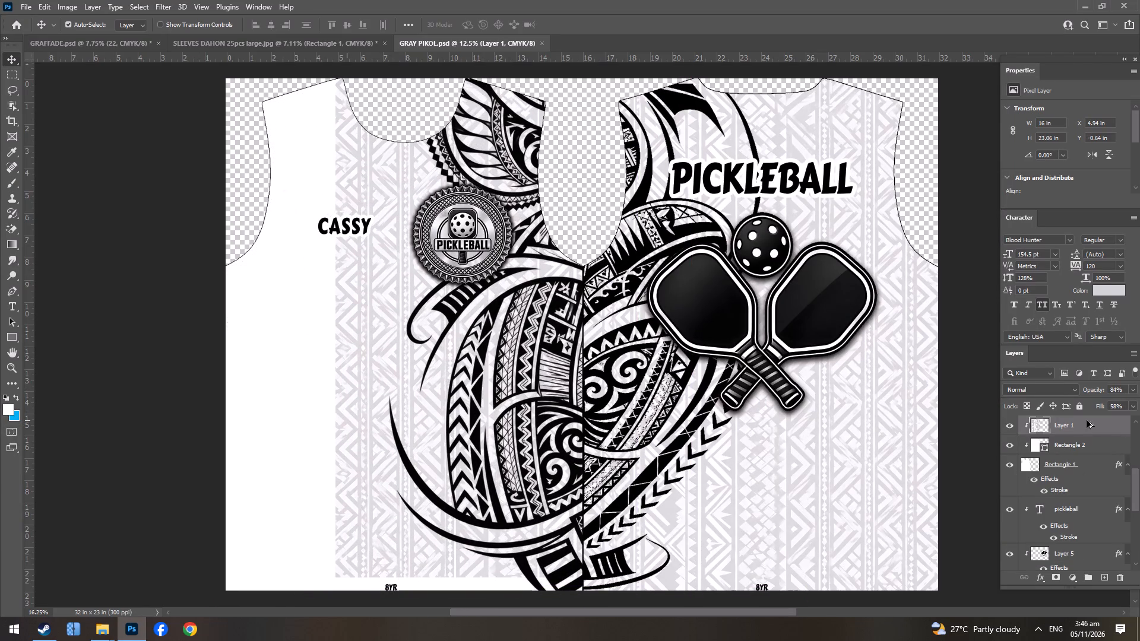
{"action": "left_click", "coordinate": [1087, 420]}
{"action": "left_click_drag", "start_coordinate": [1082, 424], "coordinate": [688, 215]}
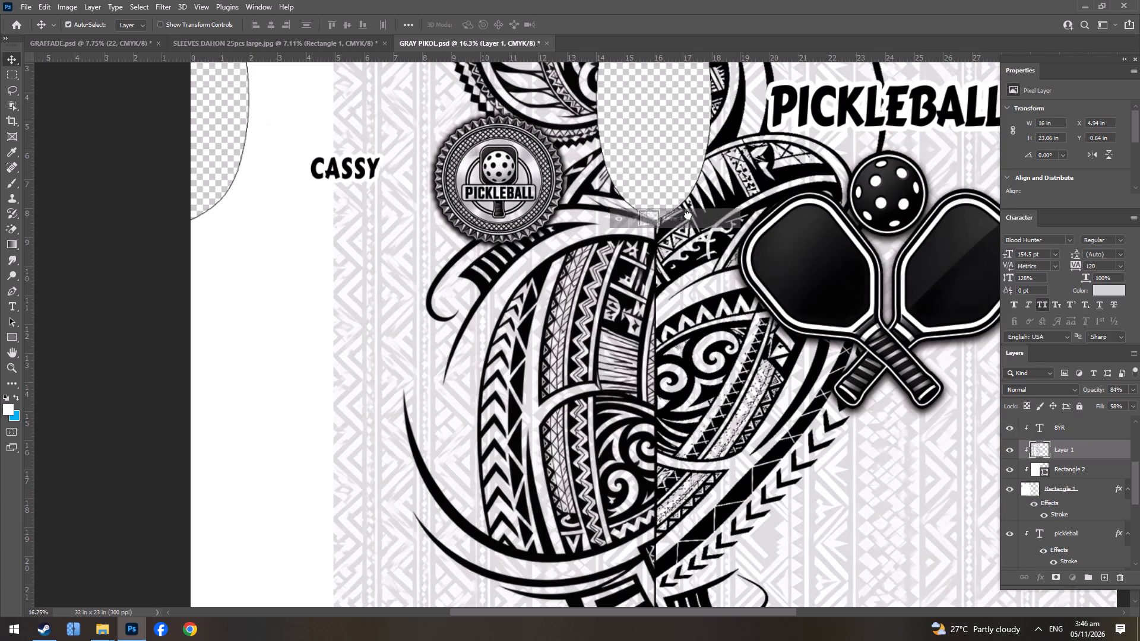
{"action": "left_click_drag", "start_coordinate": [688, 215], "coordinate": [613, 97]}
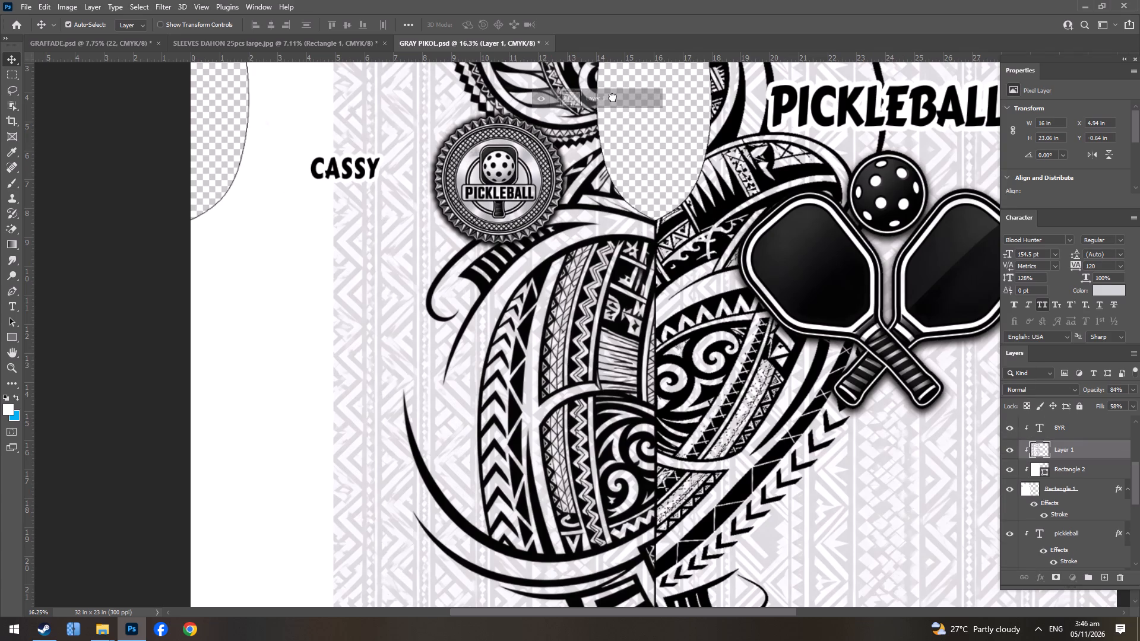
{"action": "left_click_drag", "start_coordinate": [613, 97], "coordinate": [613, 100]}
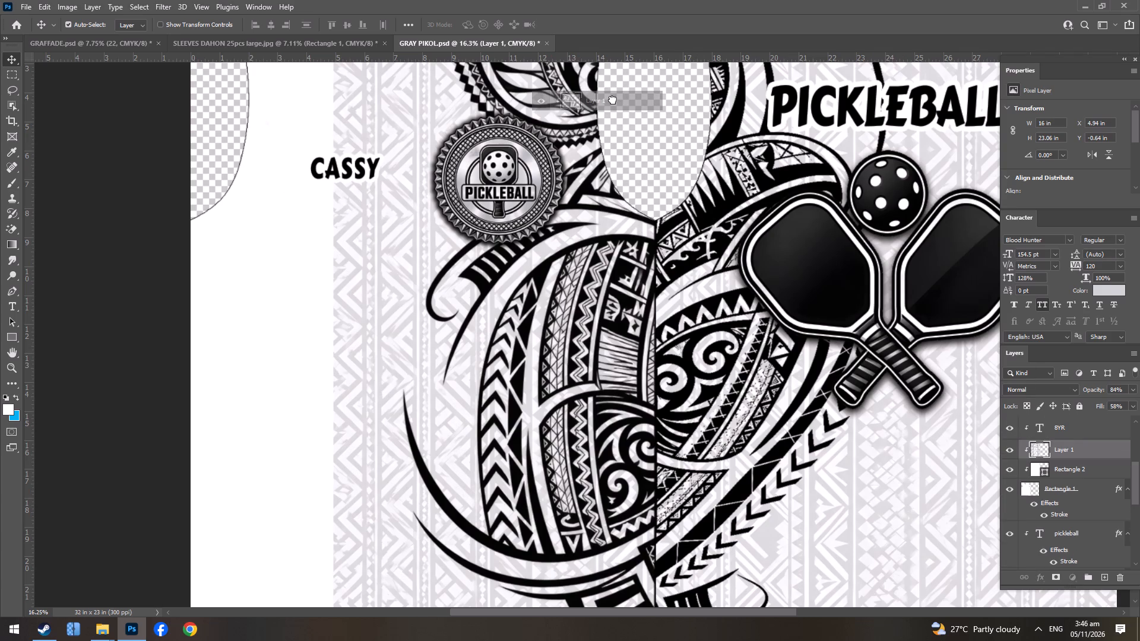
{"action": "left_click_drag", "start_coordinate": [613, 100], "coordinate": [305, 45]}
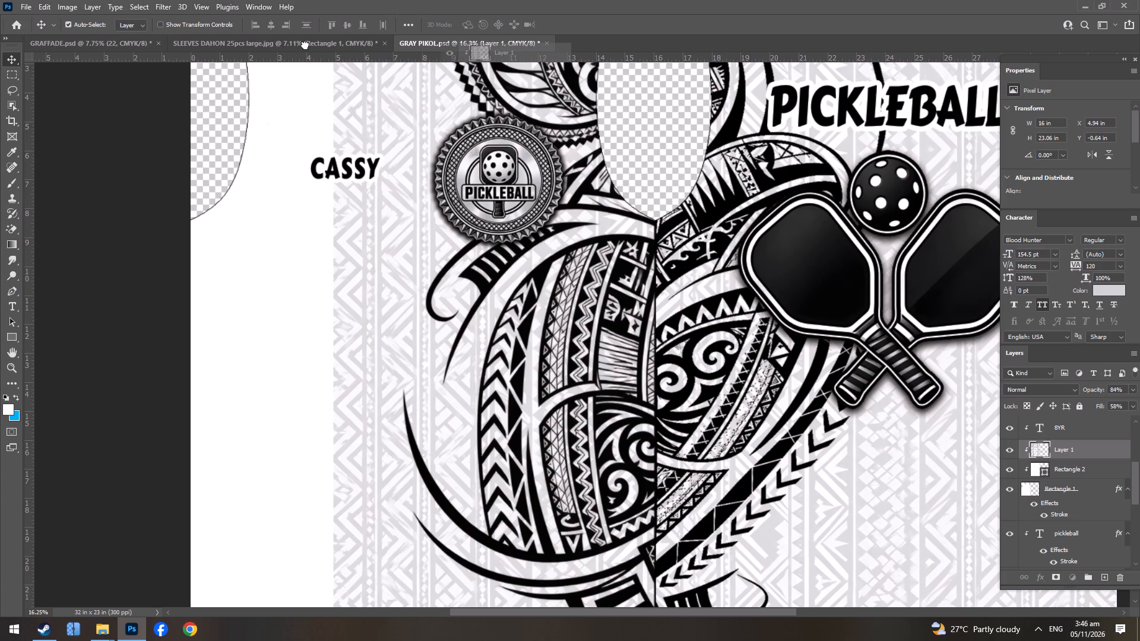
{"action": "left_click_drag", "start_coordinate": [305, 45], "coordinate": [412, 299]}
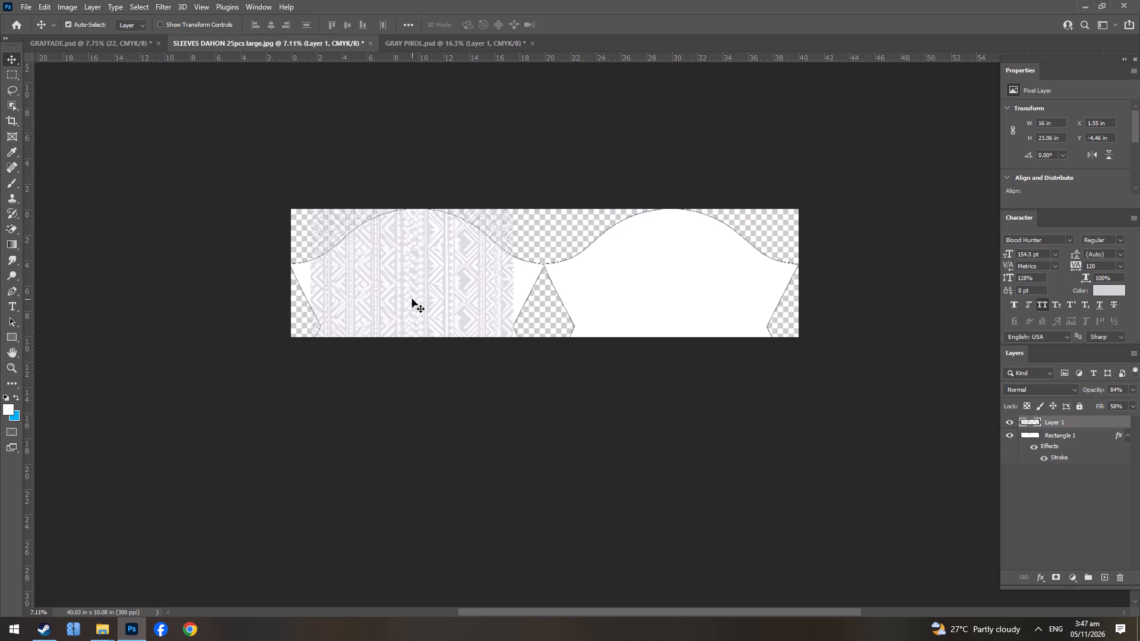
Stretch the gray tribal pattern, Layer 1, to about 20 in wide so it covers the whole left sleeve.
{"action": "scroll", "coordinate": [415, 297], "scroll_direction": "up", "scroll_amount": 7, "text": "alt"}
{"action": "key", "text": "ctrl+t"}
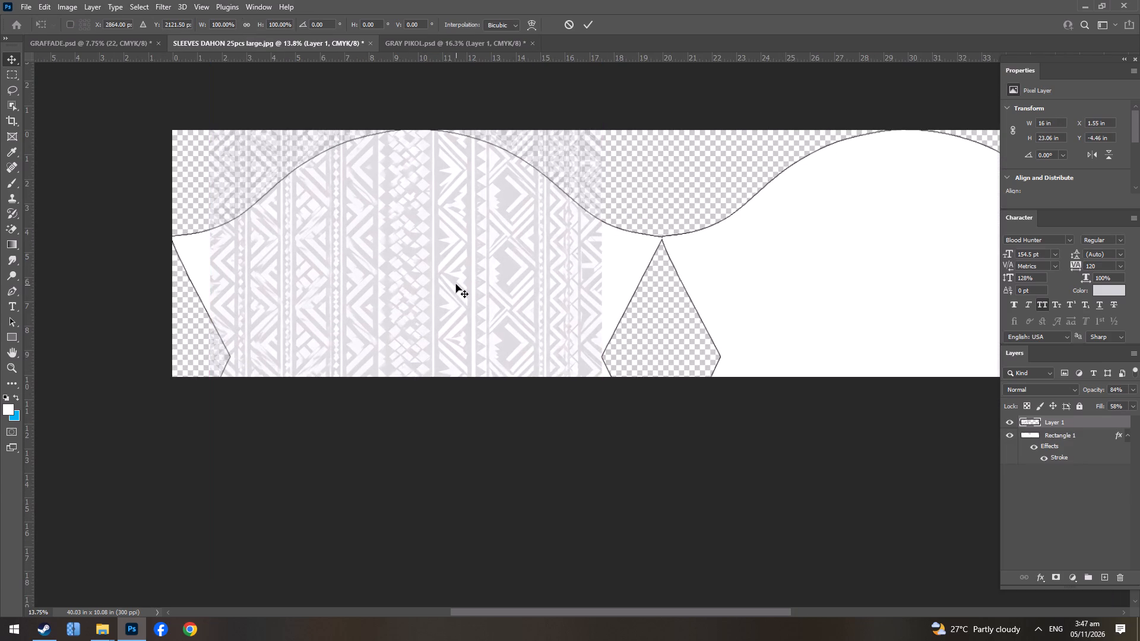
{"action": "left_click_drag", "start_coordinate": [454, 276], "coordinate": [447, 319]}
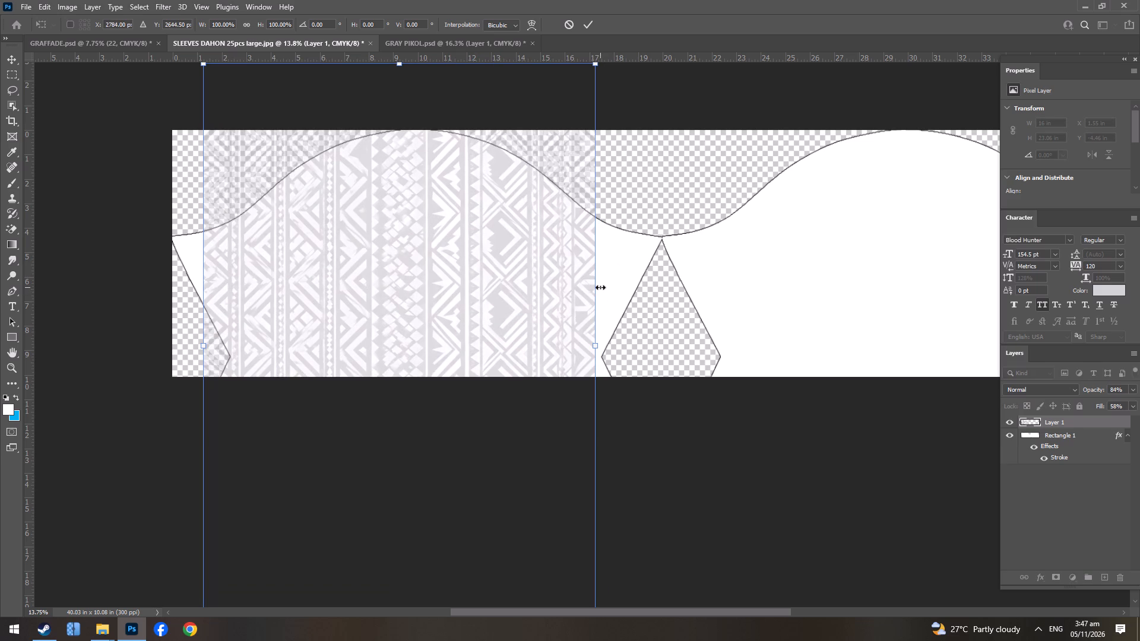
{"action": "left_click_drag", "start_coordinate": [596, 287], "coordinate": [660, 287]}
{"action": "left_click_drag", "start_coordinate": [201, 272], "coordinate": [189, 272]}
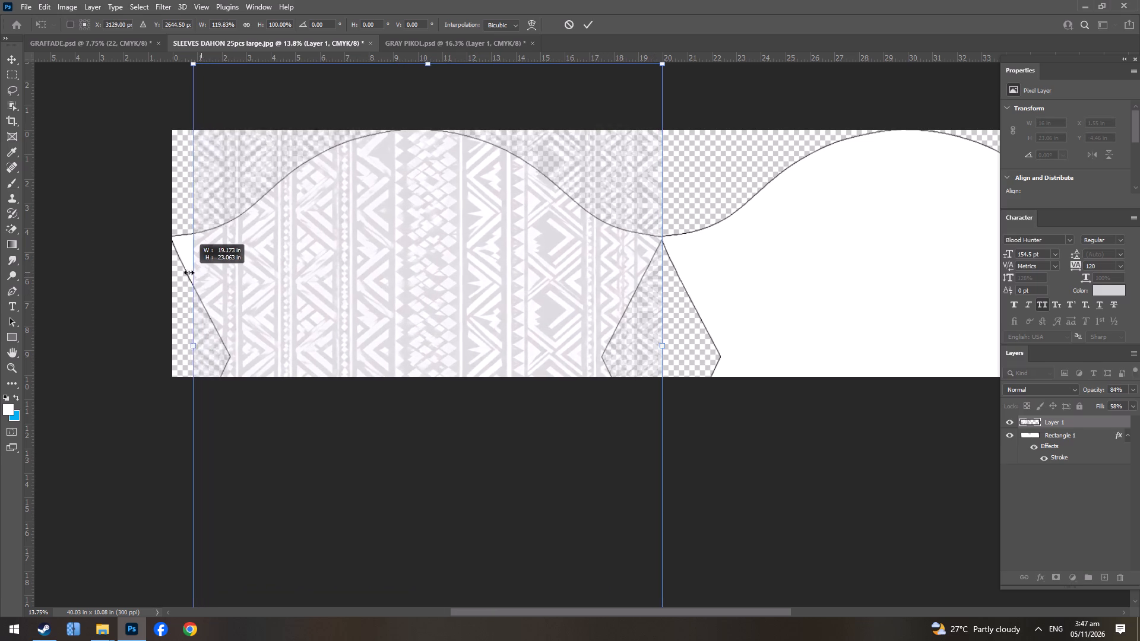
{"action": "left_click_drag", "start_coordinate": [189, 272], "coordinate": [169, 272]}
{"action": "key", "text": "Return"}
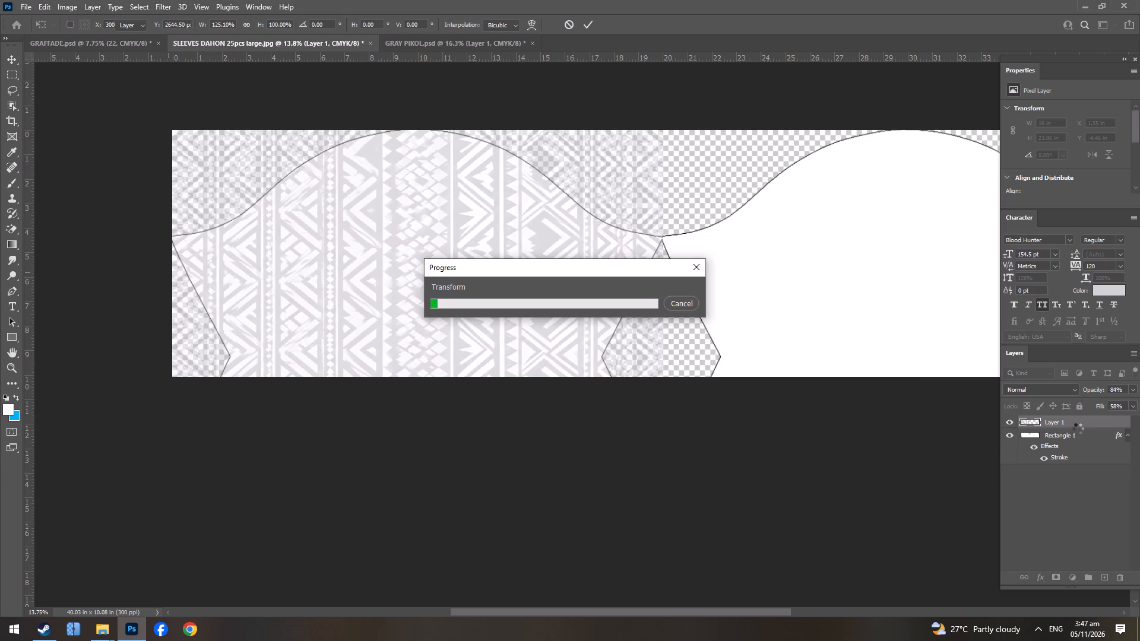
{"action": "left_click", "coordinate": [559, 297]}
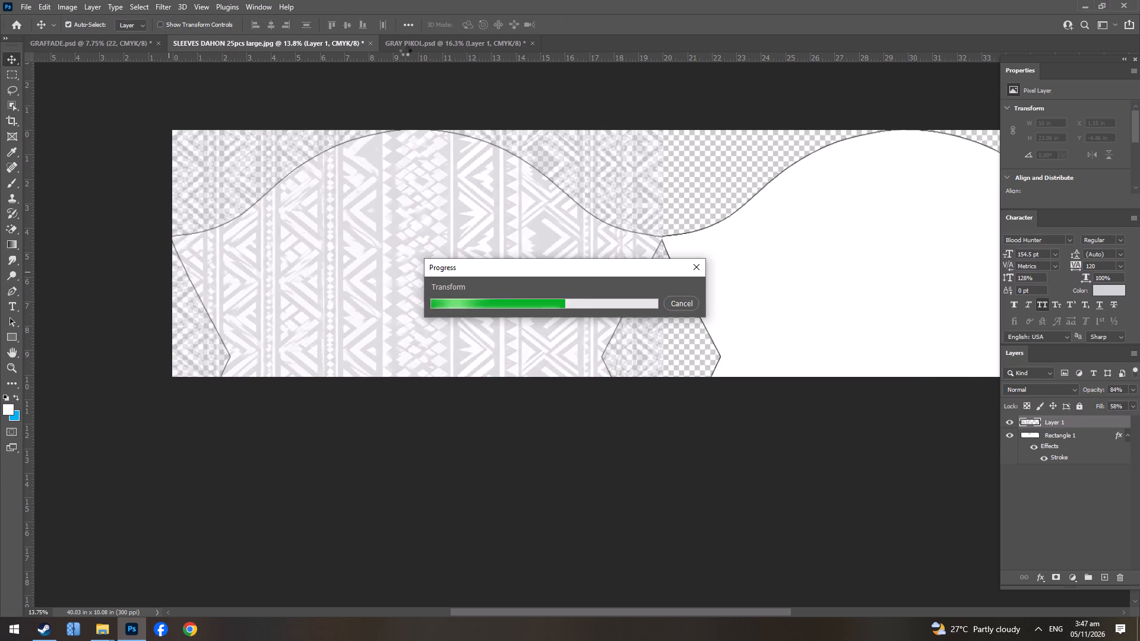
Clip the pattern layer, Layer 1, to the Rectangle 1 sleeve shape with a clipping mask.
{"action": "right_click", "coordinate": [1082, 423]}
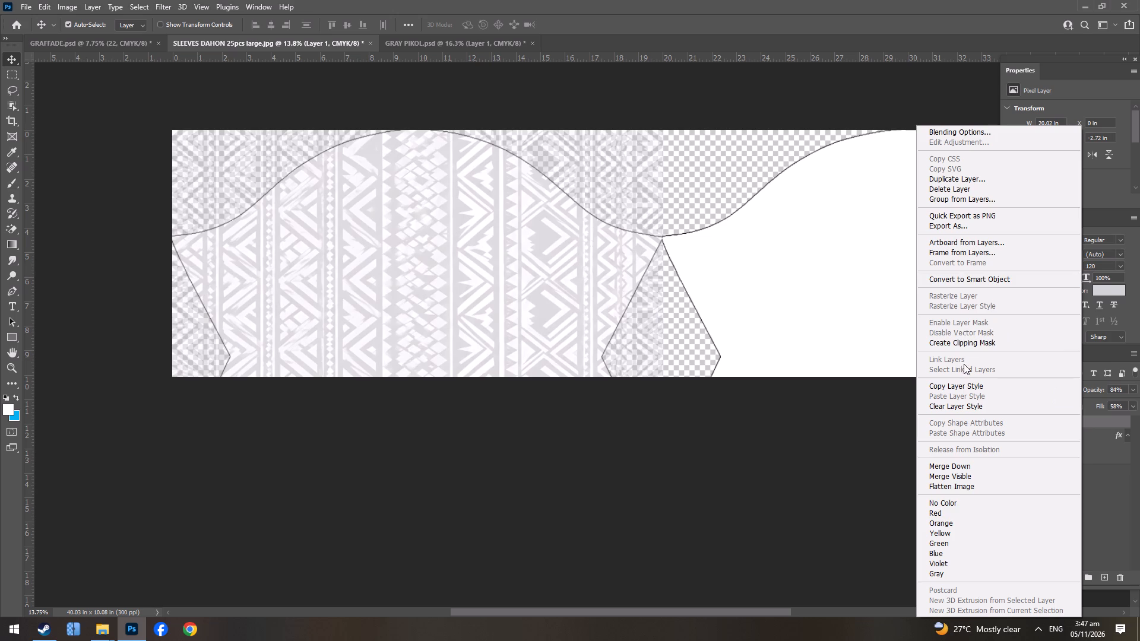
{"action": "left_click", "coordinate": [972, 338]}
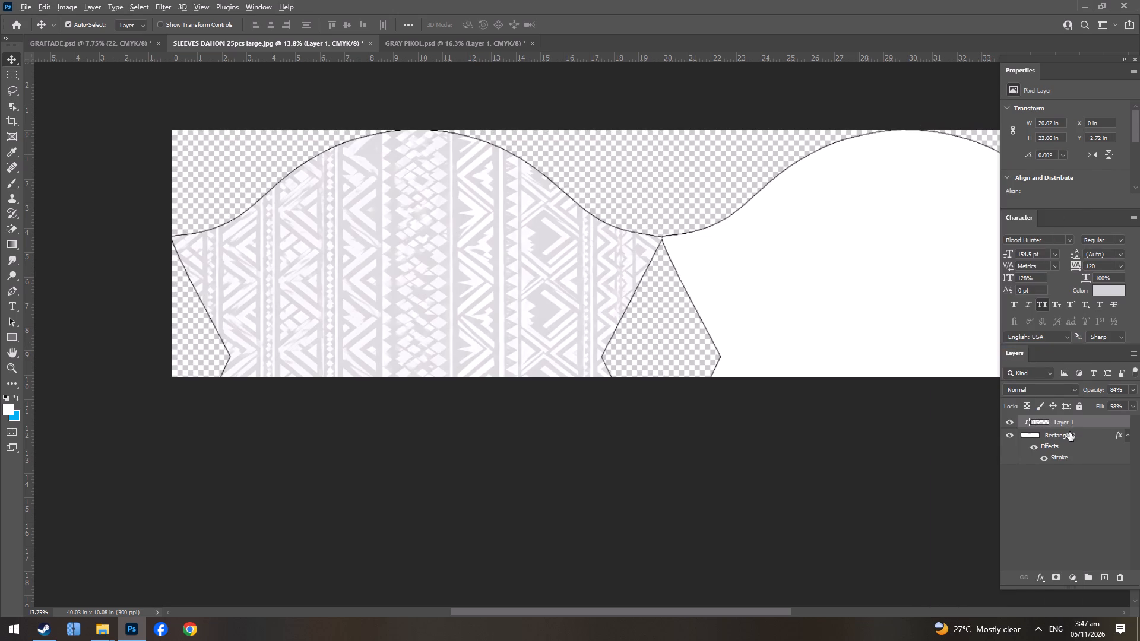
Duplicate the clipped pattern layer, flip the copy horizontally and place it over the right sleeve.
{"action": "left_click_drag", "start_coordinate": [1071, 423], "coordinate": [1069, 434], "text": "alt"}
{"action": "key", "text": "ctrl+t"}
{"action": "right_click", "coordinate": [458, 263]}
{"action": "left_click", "coordinate": [514, 480]}
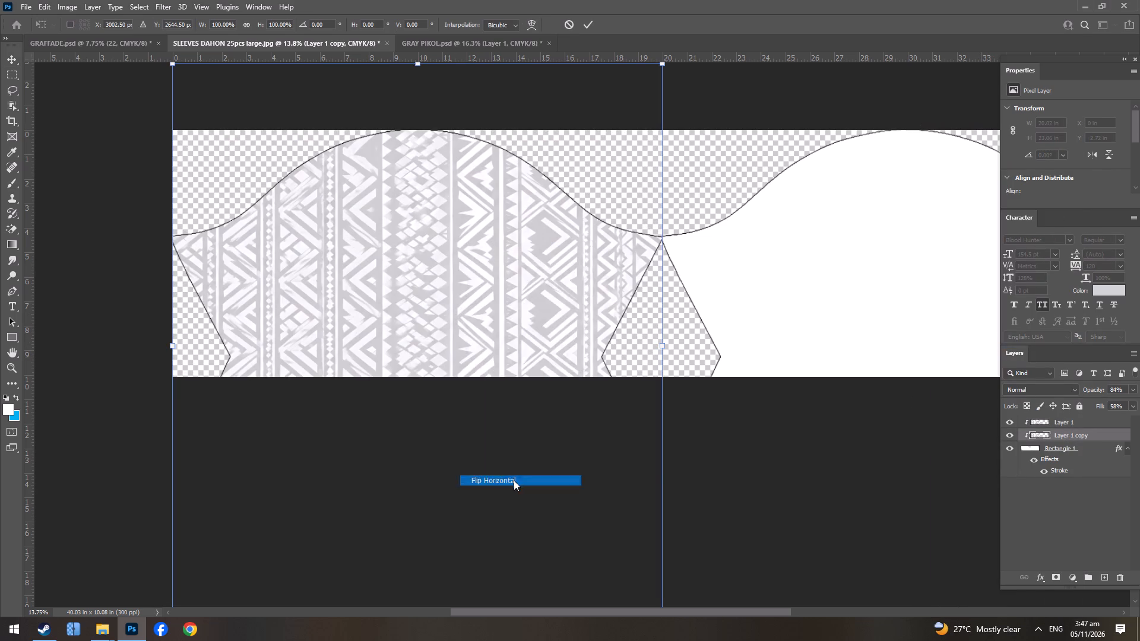
{"action": "left_click_drag", "start_coordinate": [392, 351], "coordinate": [882, 398], "text": "shift"}
{"action": "left_click_drag", "start_coordinate": [736, 372], "coordinate": [725, 377], "text": "shift"}
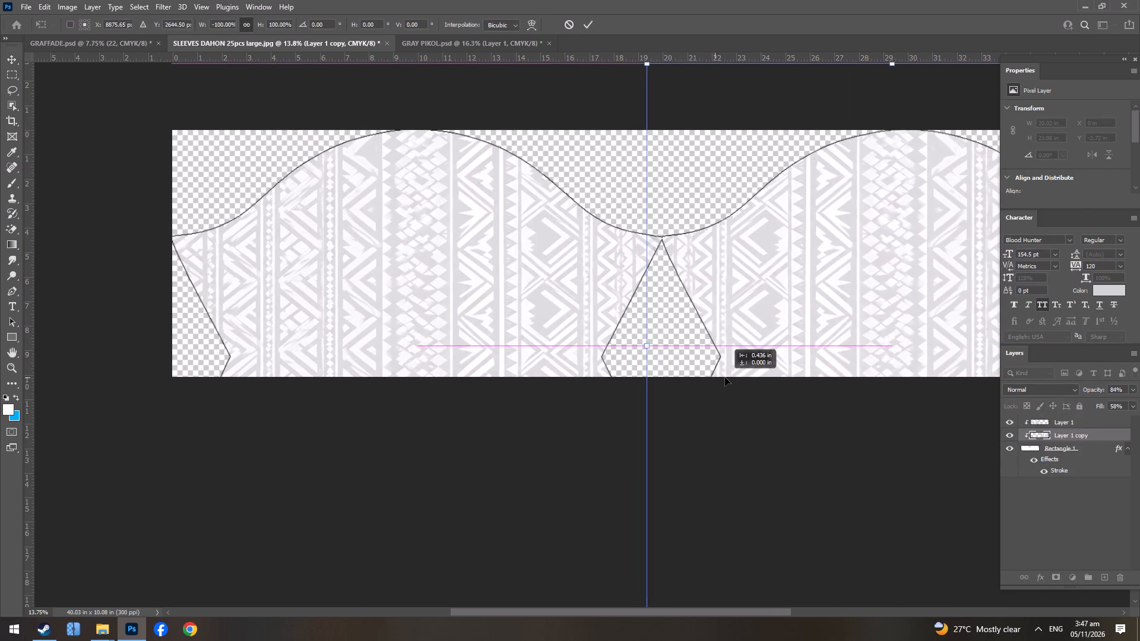
{"action": "left_click_drag", "start_coordinate": [725, 377], "coordinate": [739, 377], "text": "shift"}
{"action": "key", "text": "Return"}
{"action": "scroll", "coordinate": [746, 258], "scroll_direction": "up", "scroll_amount": 2}
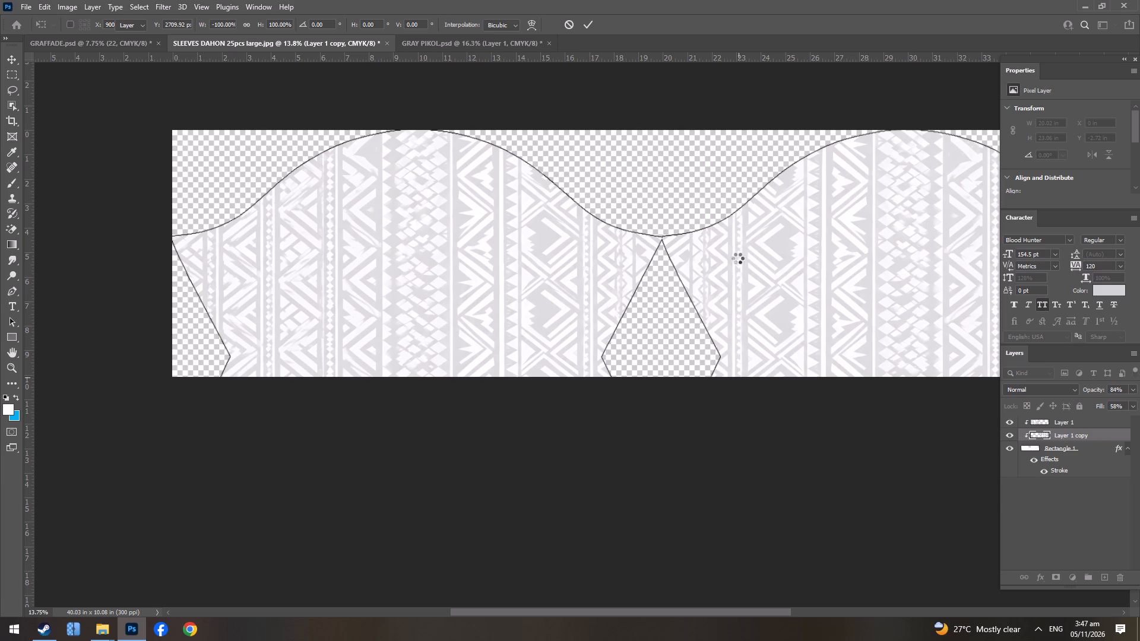
{"action": "scroll", "coordinate": [737, 258], "scroll_direction": "up", "scroll_amount": 3}
{"action": "left_click", "coordinate": [731, 297]}
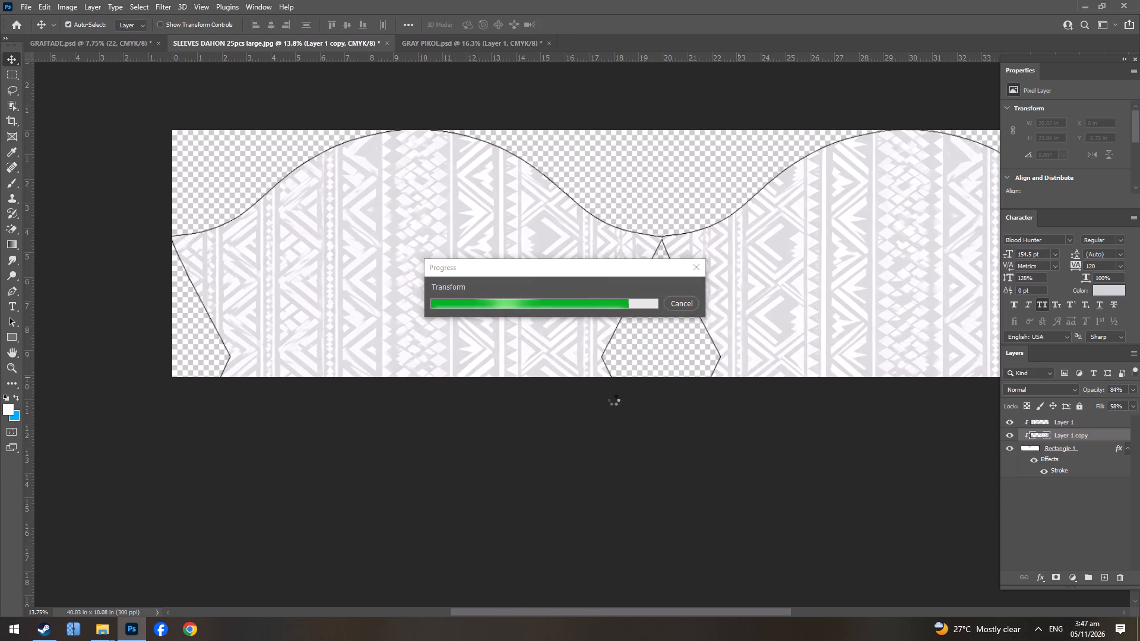
{"action": "left_click_drag", "start_coordinate": [626, 613], "coordinate": [693, 624]}
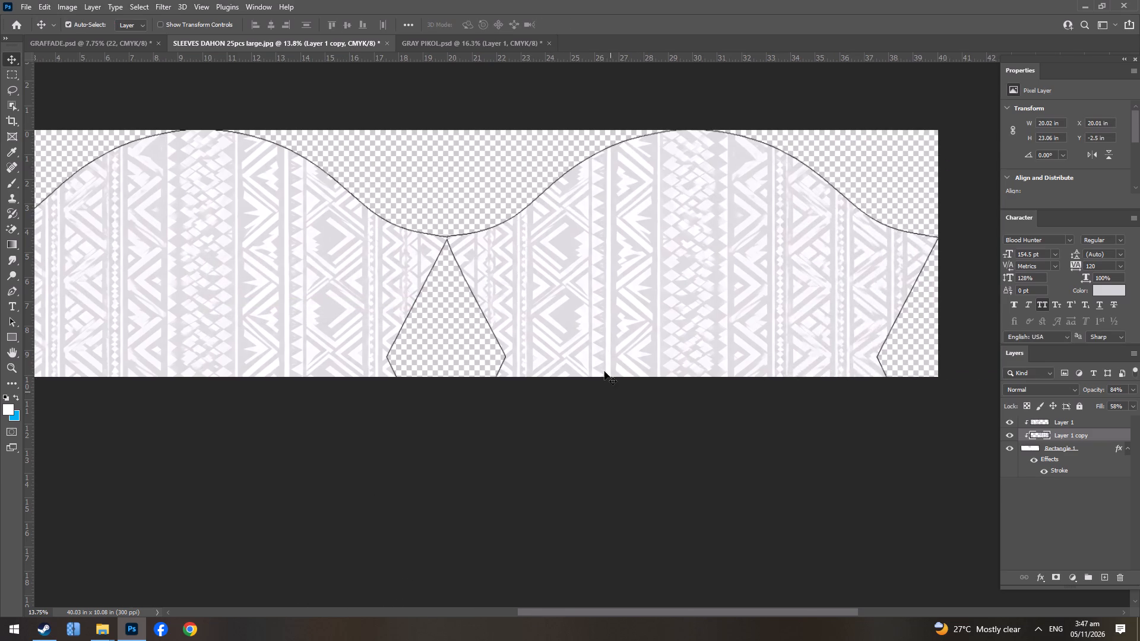
Fine-tune the flipped pattern copy's position so its top lines up with the left sleeve's pattern, at Y about -2.72 in.
{"action": "scroll", "coordinate": [593, 325], "scroll_direction": "up", "scroll_amount": 5}
{"action": "left_click", "coordinate": [477, 272]}
{"action": "scroll", "coordinate": [444, 220], "scroll_direction": "up", "scroll_amount": 3, "text": "alt"}
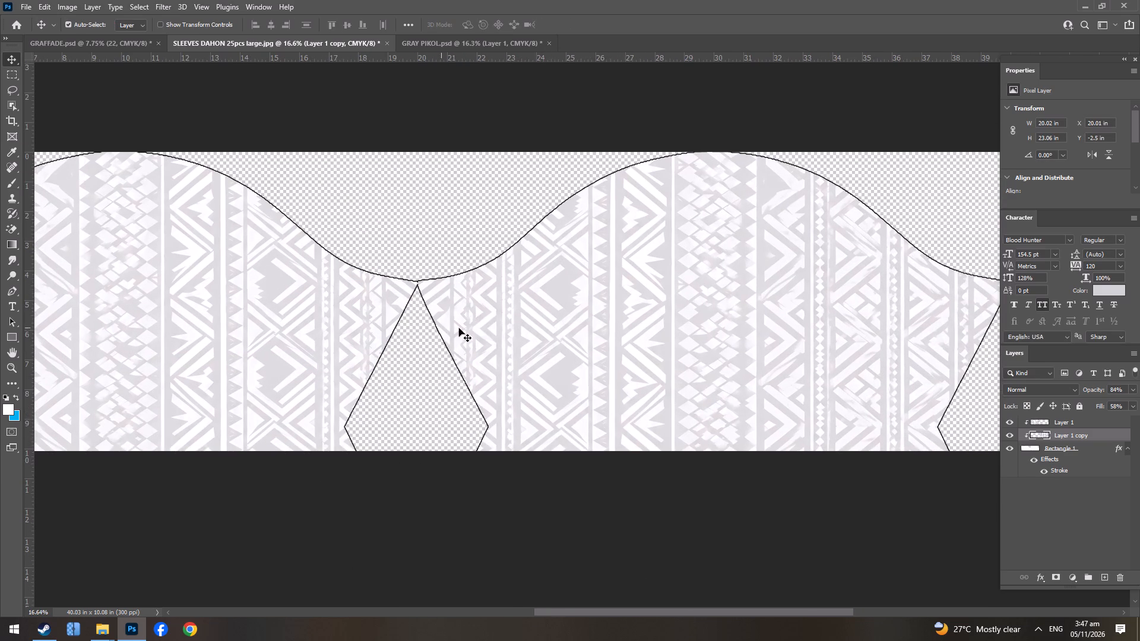
{"action": "left_click", "coordinate": [555, 291]}
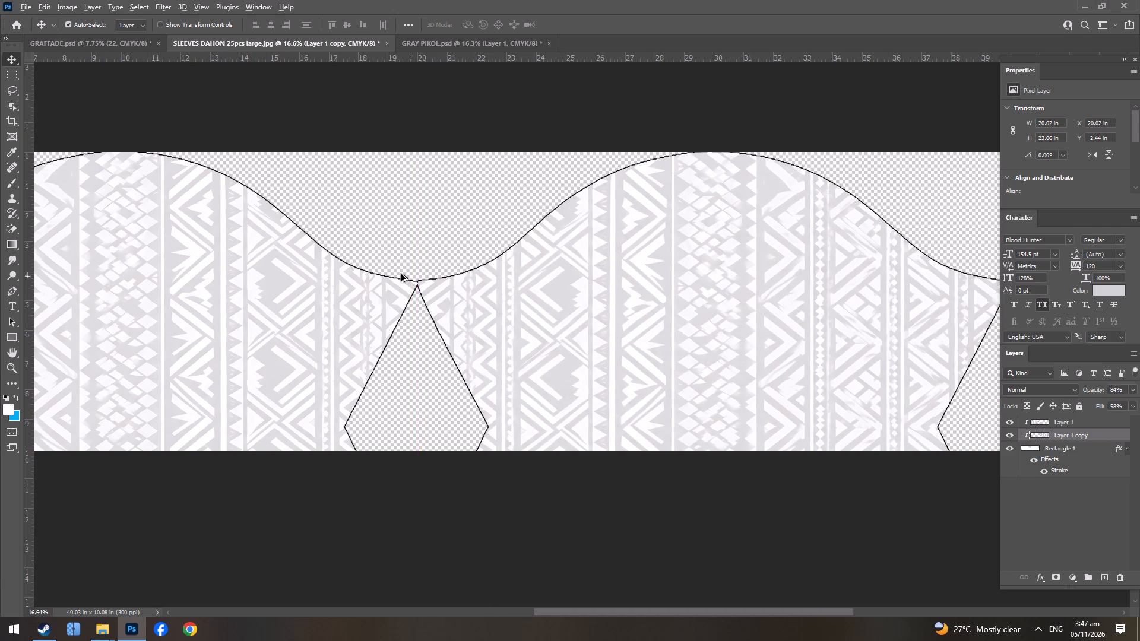
{"action": "scroll", "coordinate": [401, 274], "scroll_direction": "up", "scroll_amount": 5, "text": "alt"}
{"action": "left_click", "coordinate": [396, 303]}
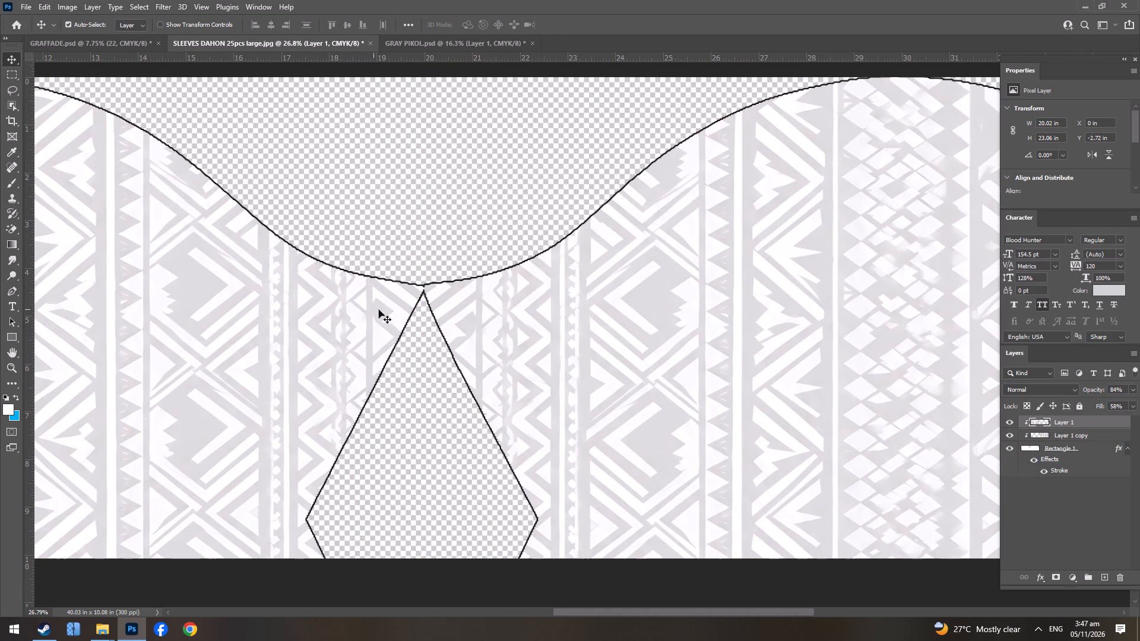
{"action": "left_click_drag", "start_coordinate": [471, 326], "coordinate": [474, 306]}
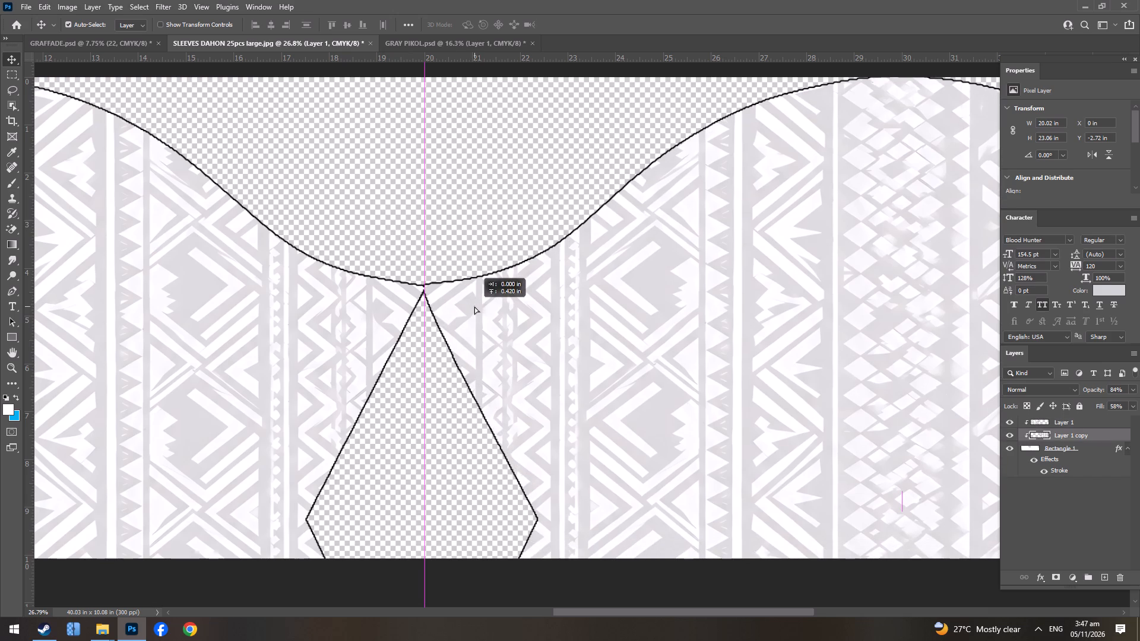
{"action": "left_click_drag", "start_coordinate": [474, 306], "coordinate": [477, 309]}
{"action": "scroll", "coordinate": [476, 309], "scroll_direction": "down", "scroll_amount": 8, "text": "alt"}
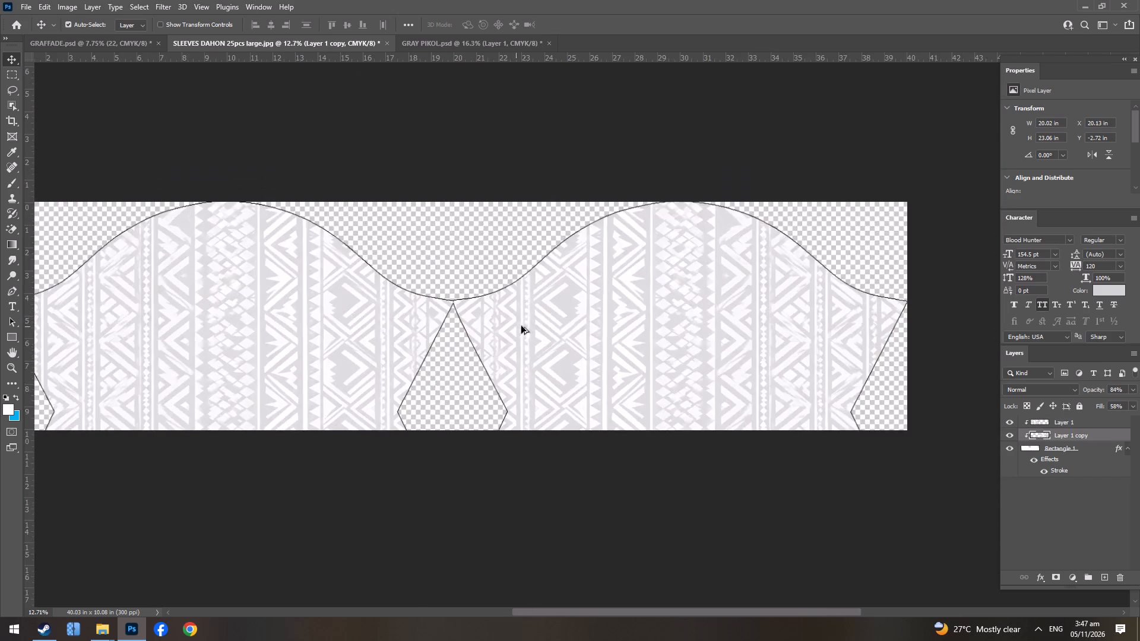
{"action": "scroll", "coordinate": [521, 326], "scroll_direction": "down", "scroll_amount": 3, "text": "alt"}
{"action": "scroll", "coordinate": [479, 347], "scroll_direction": "up", "scroll_amount": 4}
Copy the black tribal artwork, Layer 2, from GRAY PIKOL.psd into SLEEVES DAHON 25pcs large, over the right sleeve's pattern.
{"action": "left_click", "coordinate": [413, 33]}
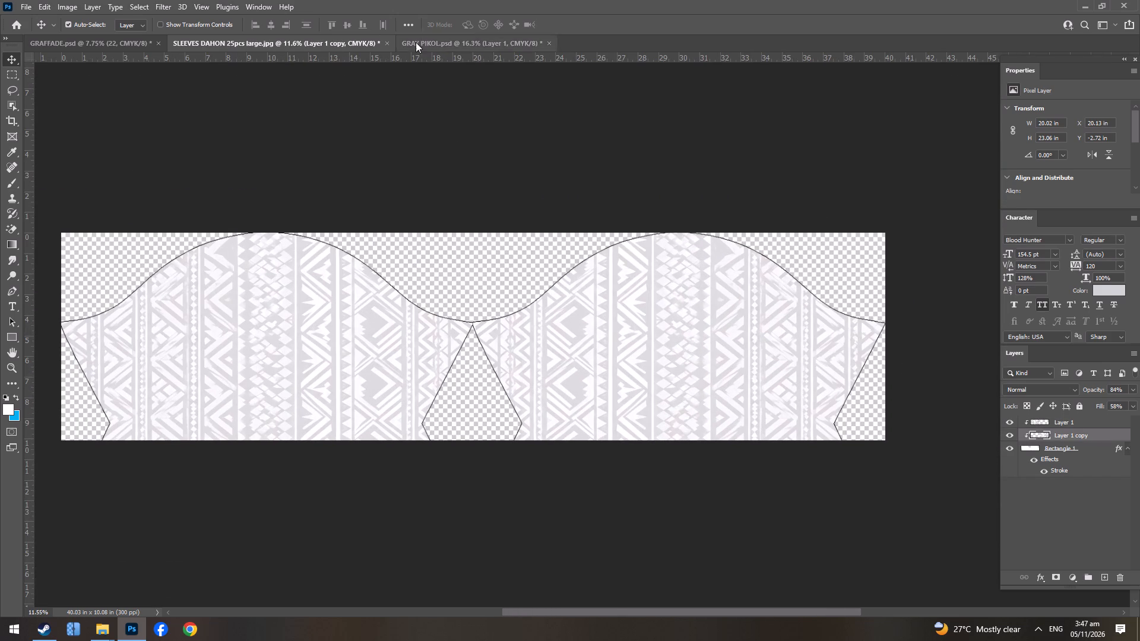
{"action": "left_click", "coordinate": [416, 42]}
{"action": "scroll", "coordinate": [527, 266], "scroll_direction": "down", "scroll_amount": 6, "text": "alt"}
{"action": "scroll", "coordinate": [555, 185], "scroll_direction": "up", "scroll_amount": 3, "text": "alt"}
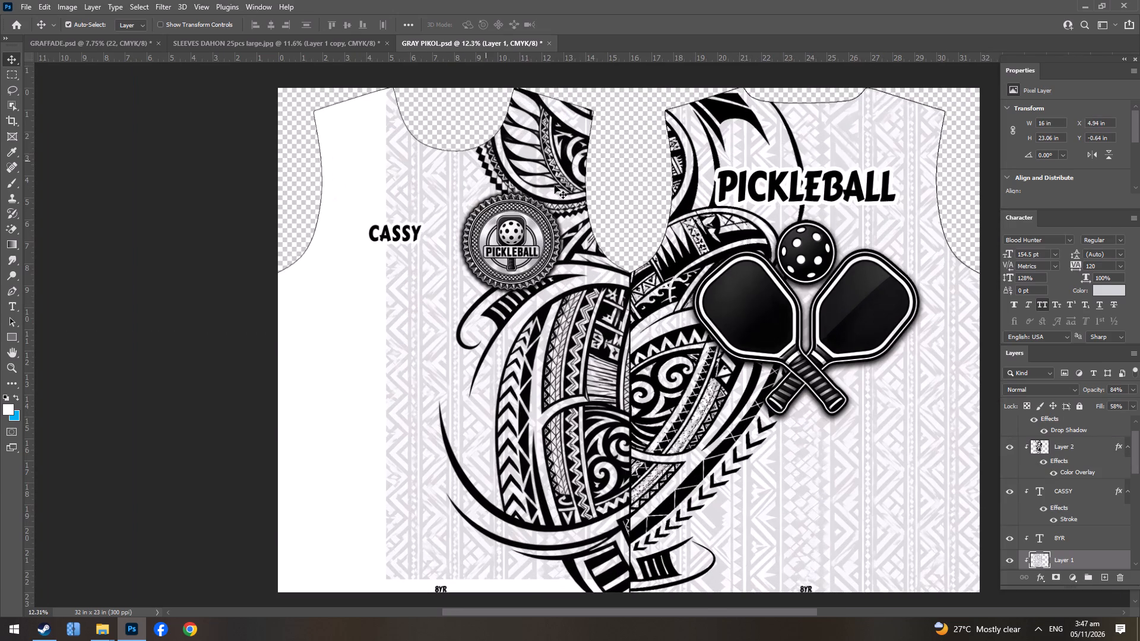
{"action": "left_click", "coordinate": [570, 166]}
{"action": "left_click_drag", "start_coordinate": [1049, 442], "coordinate": [501, 50]}
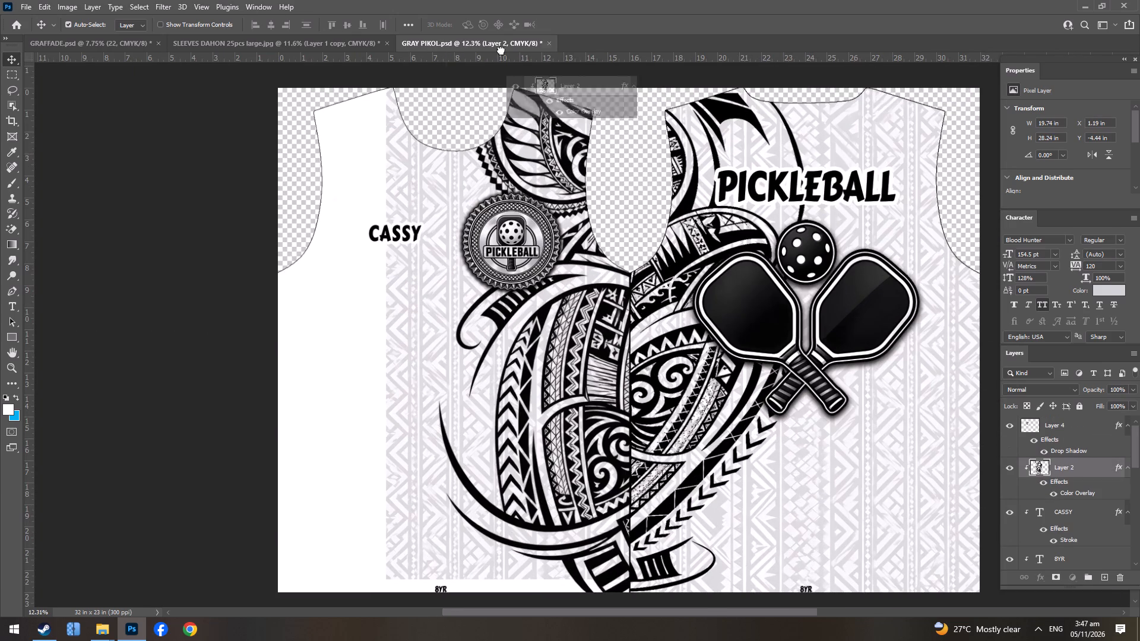
{"action": "left_click_drag", "start_coordinate": [501, 50], "coordinate": [258, 42]}
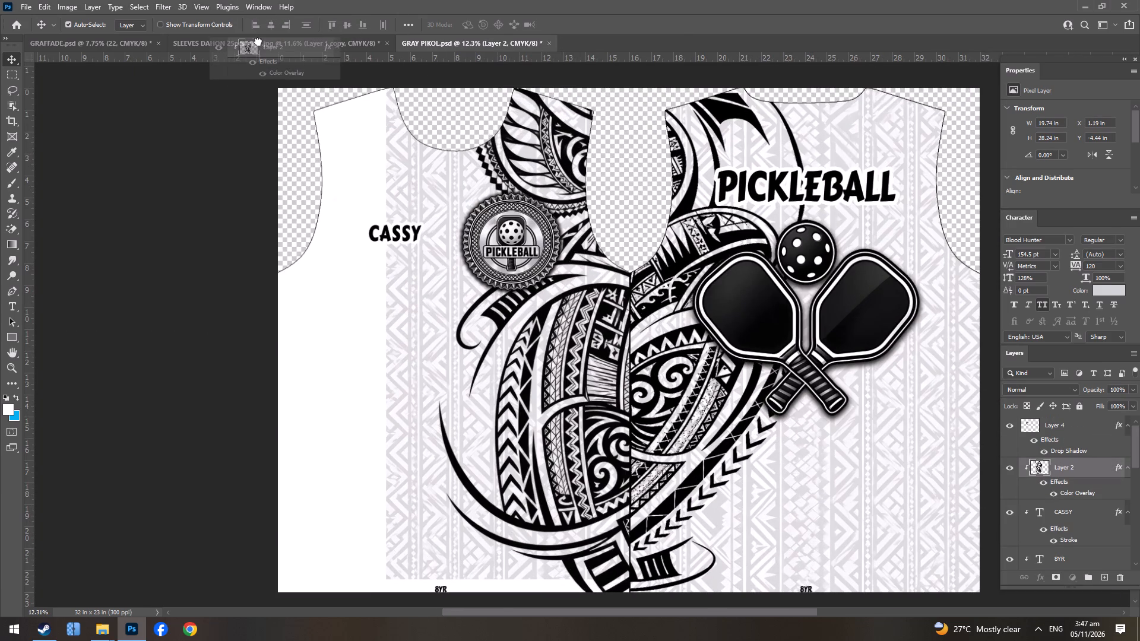
{"action": "left_click_drag", "start_coordinate": [258, 42], "coordinate": [756, 391]}
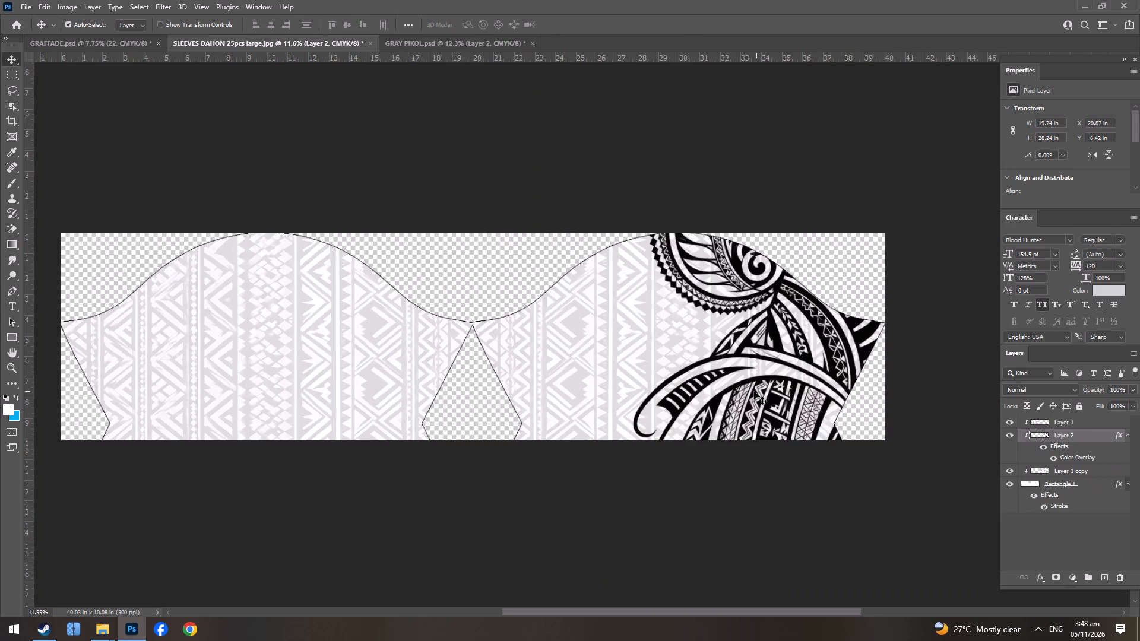
Scale the black tribal artwork to about 156% and position it to fill the right sleeve up to its top curve.
{"action": "scroll", "coordinate": [753, 391], "scroll_direction": "up", "scroll_amount": 3, "text": "alt"}
{"action": "left_click_drag", "start_coordinate": [784, 328], "coordinate": [468, 496]}
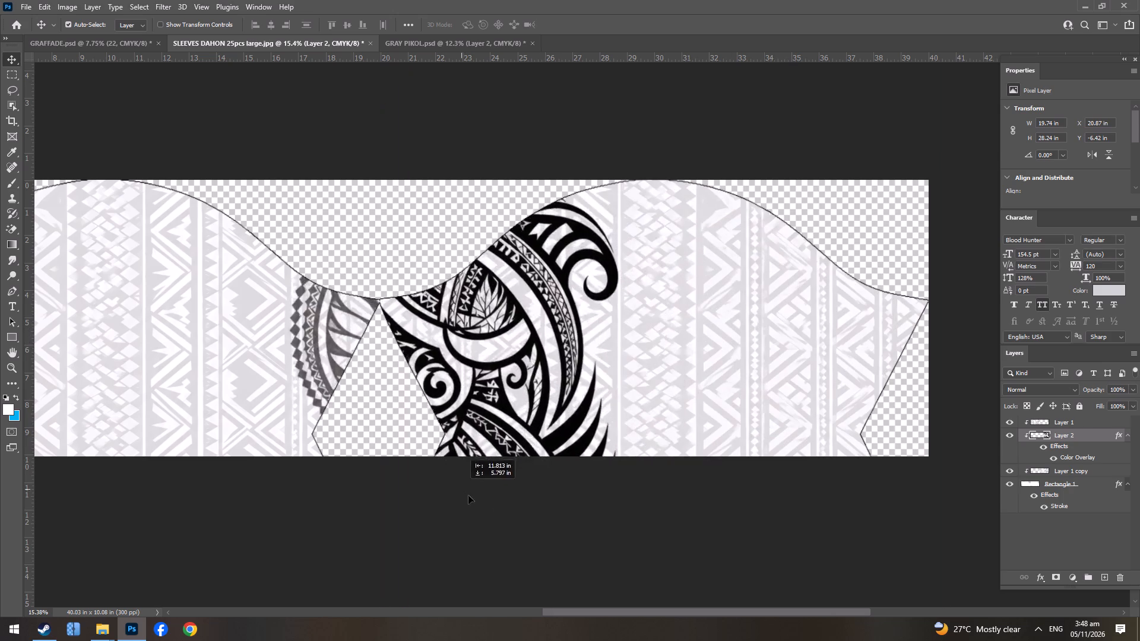
{"action": "left_click_drag", "start_coordinate": [468, 496], "coordinate": [663, 512]}
{"action": "scroll", "coordinate": [646, 446], "scroll_direction": "down", "scroll_amount": 5, "text": "alt"}
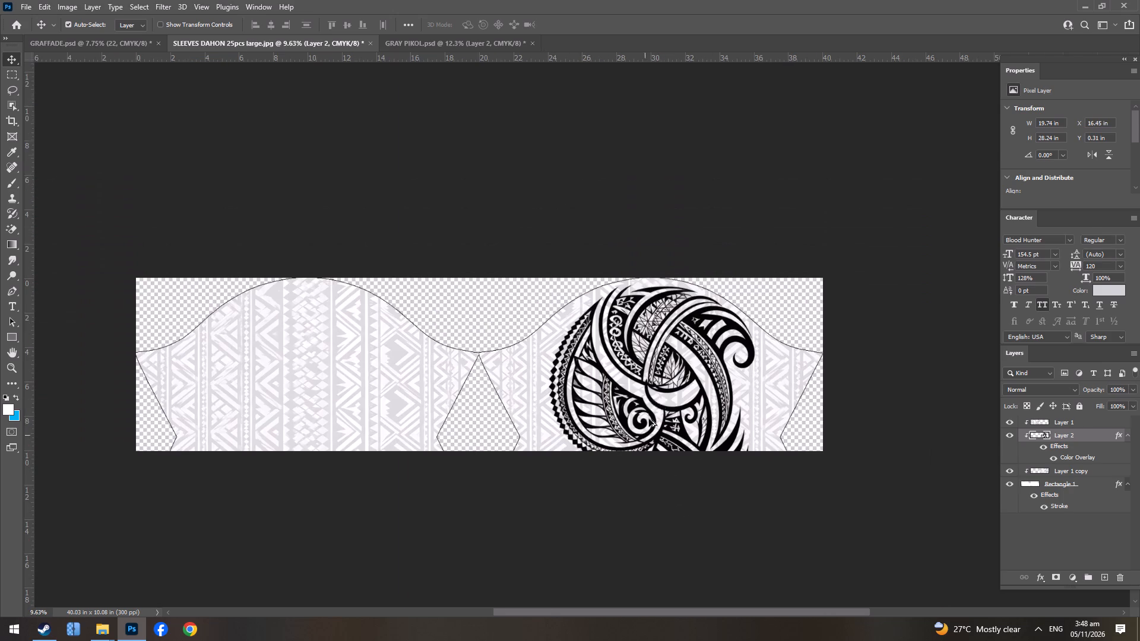
{"action": "key", "text": "ctrl+t"}
{"action": "left_click_drag", "start_coordinate": [755, 284], "coordinate": [910, 199], "text": "shift"}
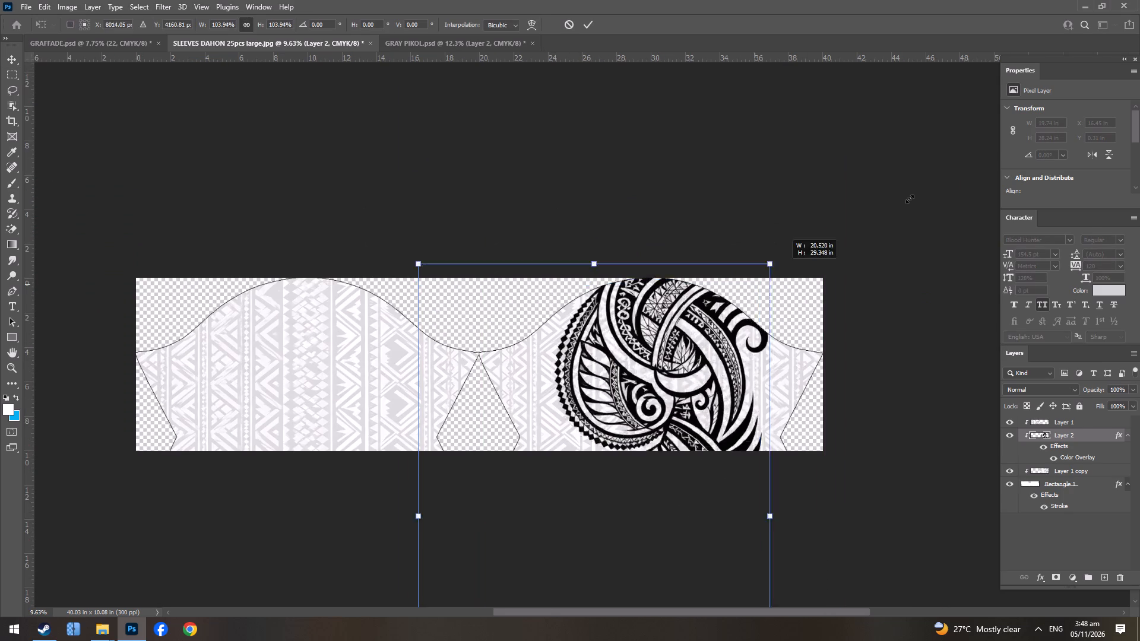
{"action": "left_click_drag", "start_coordinate": [910, 199], "coordinate": [1046, 81], "text": "shift"}
{"action": "left_click_drag", "start_coordinate": [851, 243], "coordinate": [701, 509]}
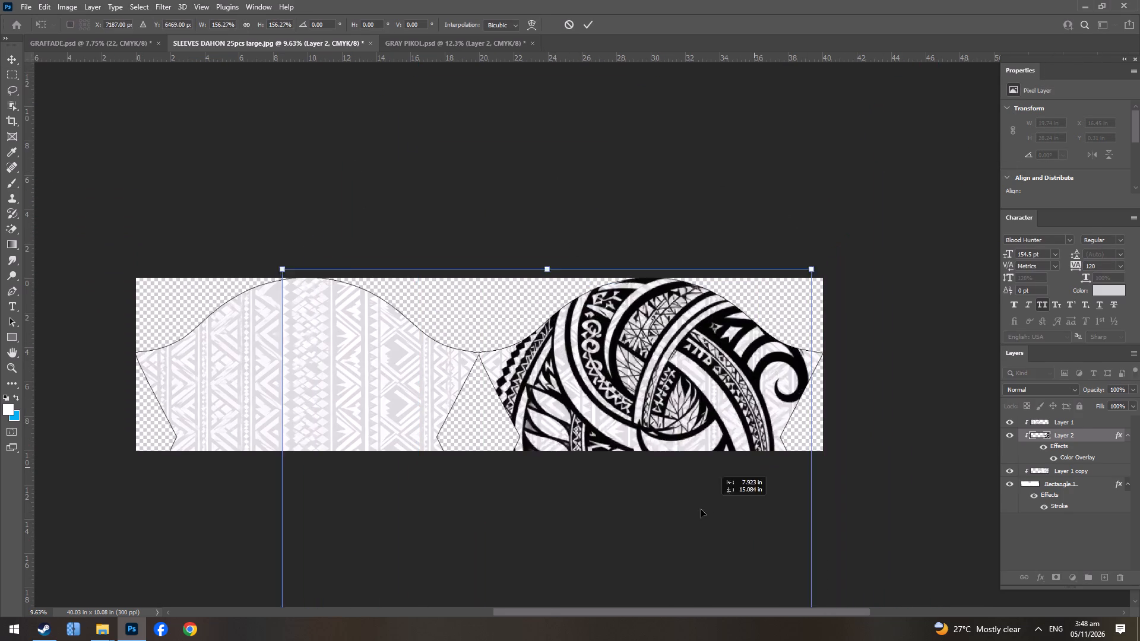
{"action": "left_click_drag", "start_coordinate": [701, 509], "coordinate": [699, 507]}
{"action": "left_click_drag", "start_coordinate": [708, 449], "coordinate": [732, 491]}
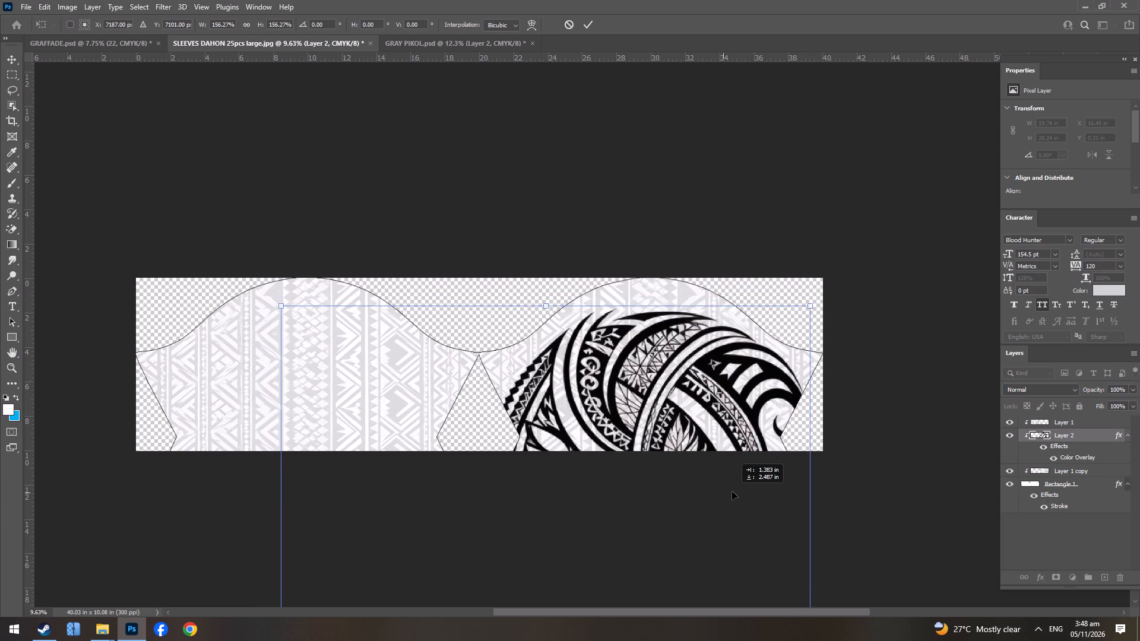
{"action": "left_click_drag", "start_coordinate": [732, 491], "coordinate": [724, 467]}
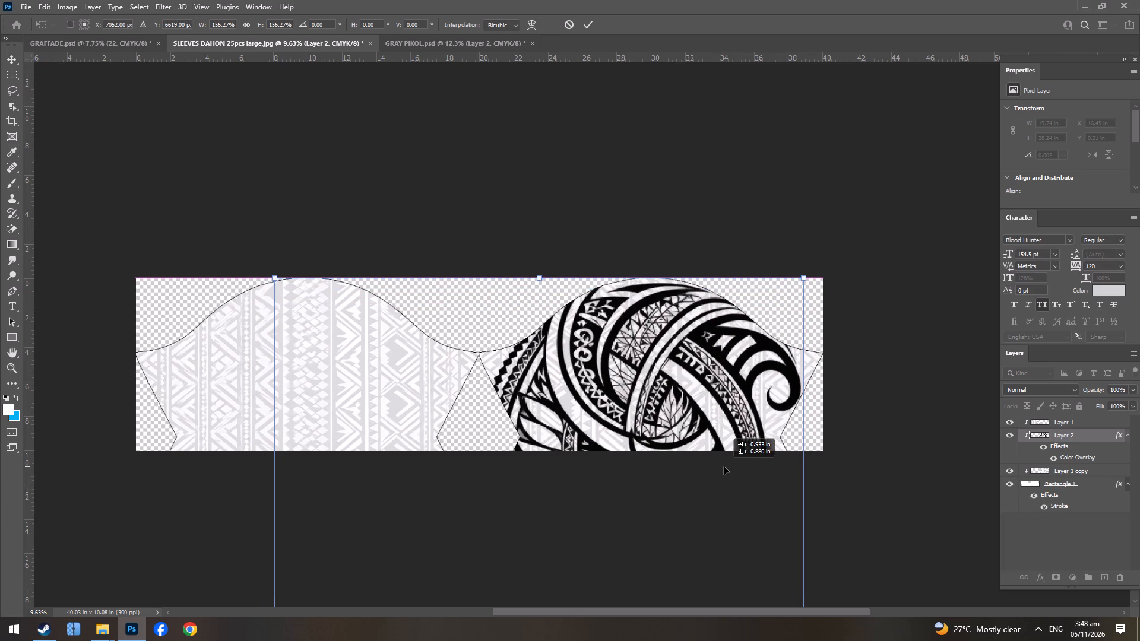
{"action": "left_click_drag", "start_coordinate": [724, 467], "coordinate": [725, 465]}
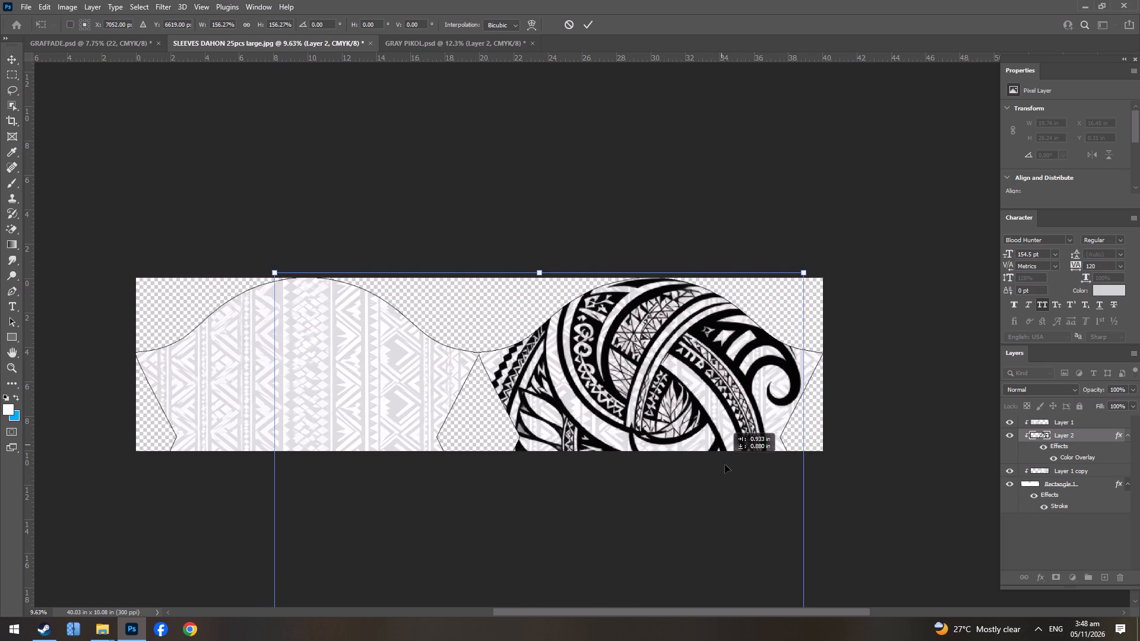
{"action": "left_click_drag", "start_coordinate": [725, 465], "coordinate": [727, 469]}
{"action": "key", "text": "Return"}
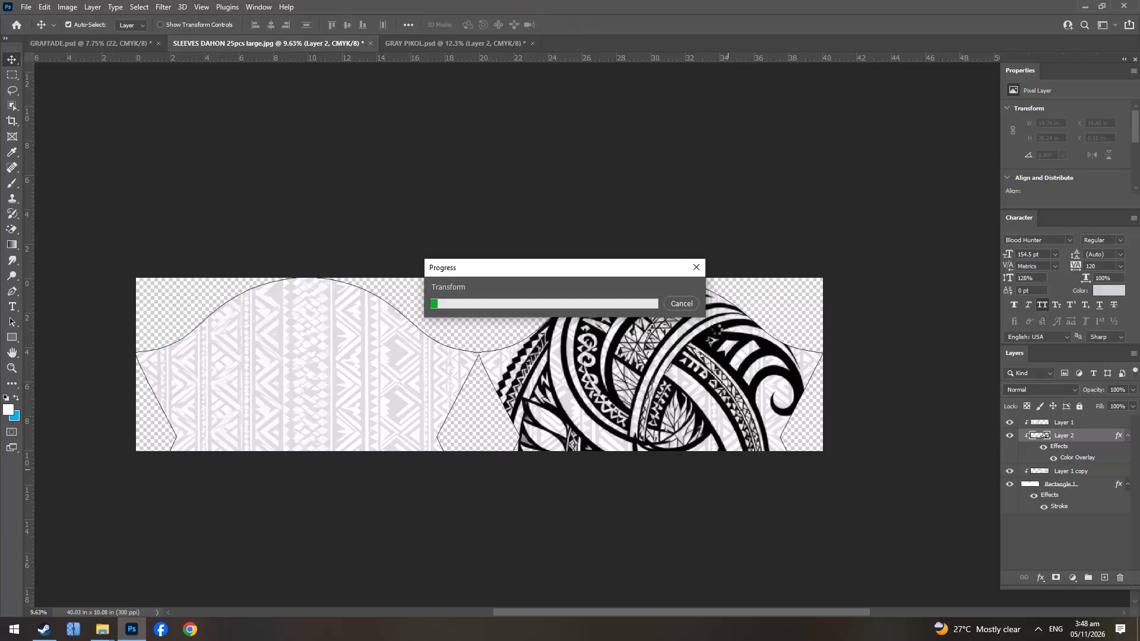
{"action": "left_click", "coordinate": [553, 306]}
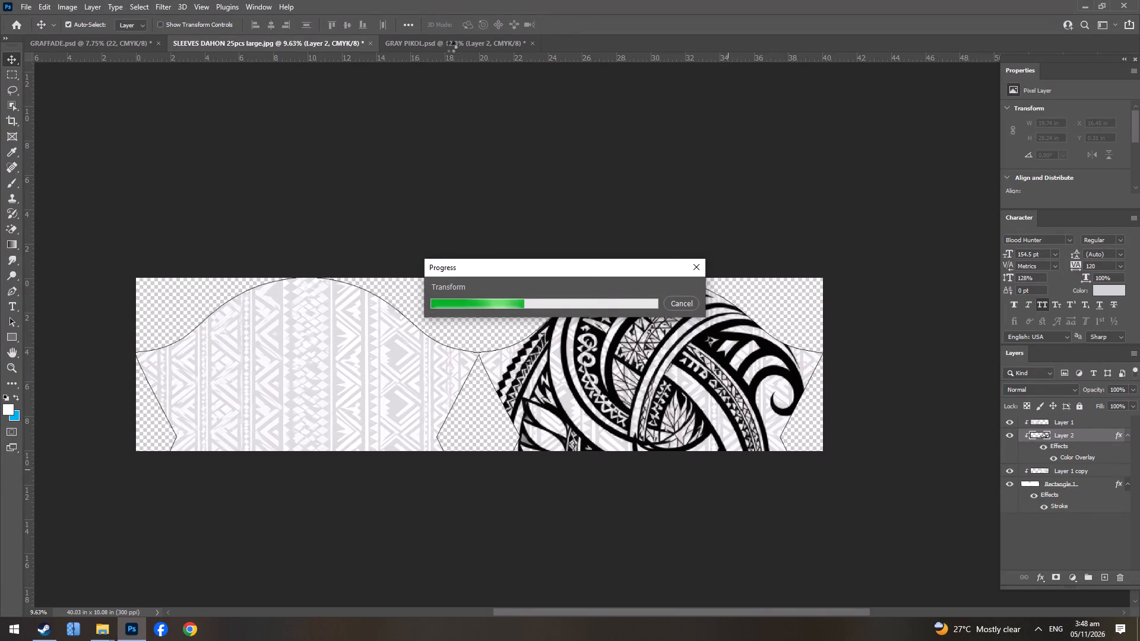
Add a text box about 6.8 in wide at the right sleeve's bottom edge reading "large" in 27 pt.
{"action": "left_click", "coordinate": [1083, 490]}
{"action": "scroll", "coordinate": [559, 356], "scroll_direction": "up", "scroll_amount": 4, "text": "alt"}
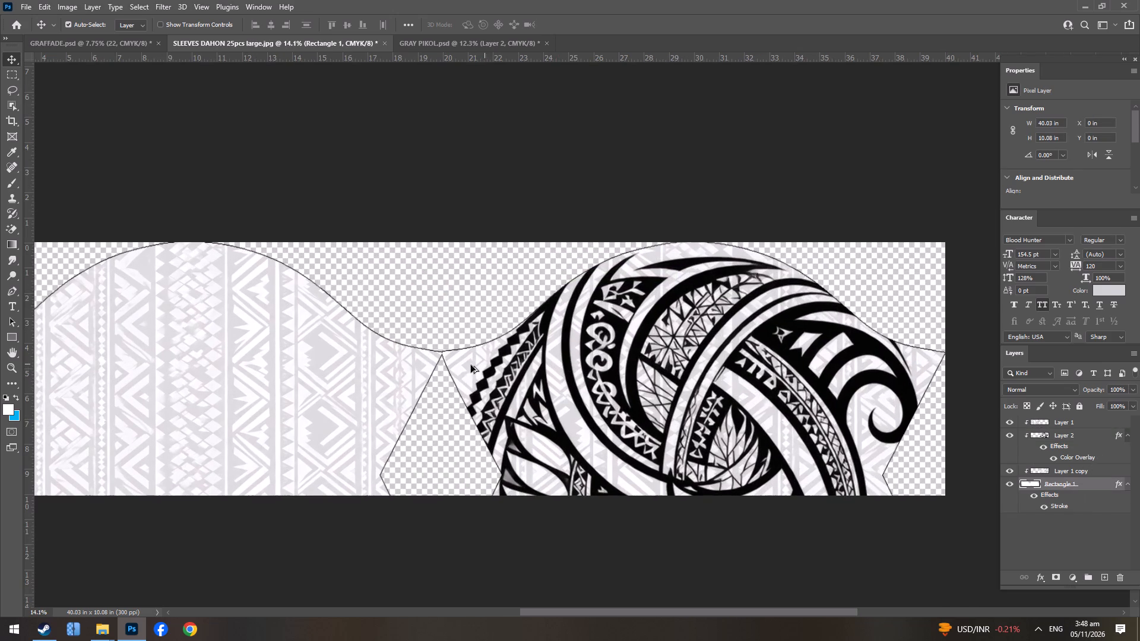
{"action": "scroll", "coordinate": [436, 372], "scroll_direction": "down", "scroll_amount": 3, "text": "alt"}
{"action": "scroll", "coordinate": [521, 437], "scroll_direction": "up", "scroll_amount": 4, "text": "alt"}
{"action": "key", "text": "t"}
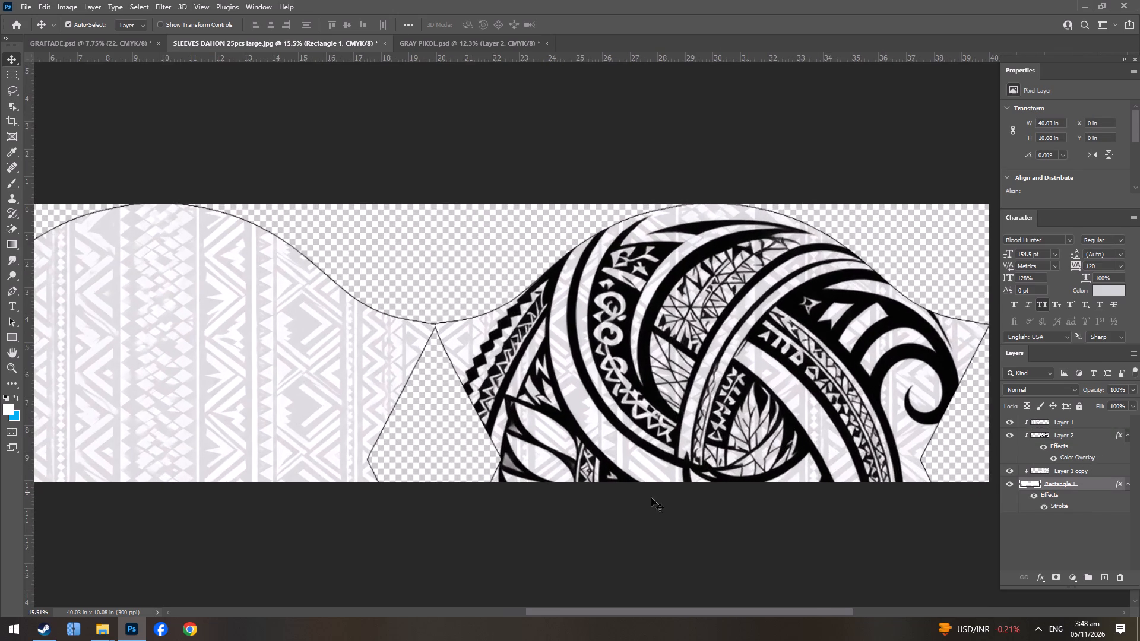
{"action": "left_click_drag", "start_coordinate": [671, 457], "coordinate": [858, 478]}
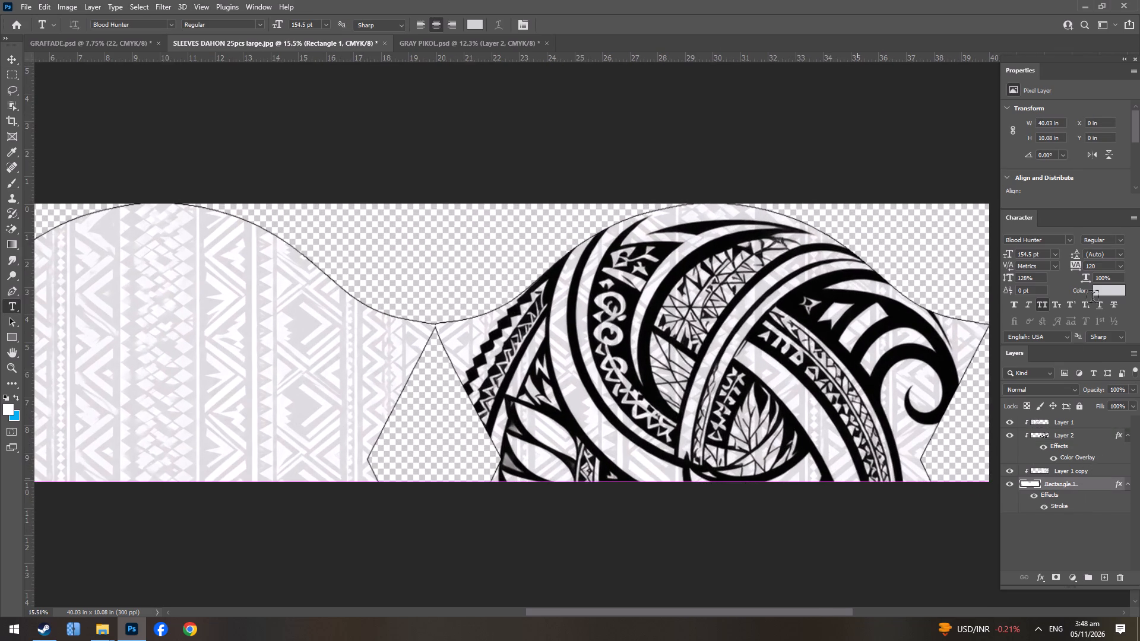
{"action": "key", "text": "ctrl+a"}
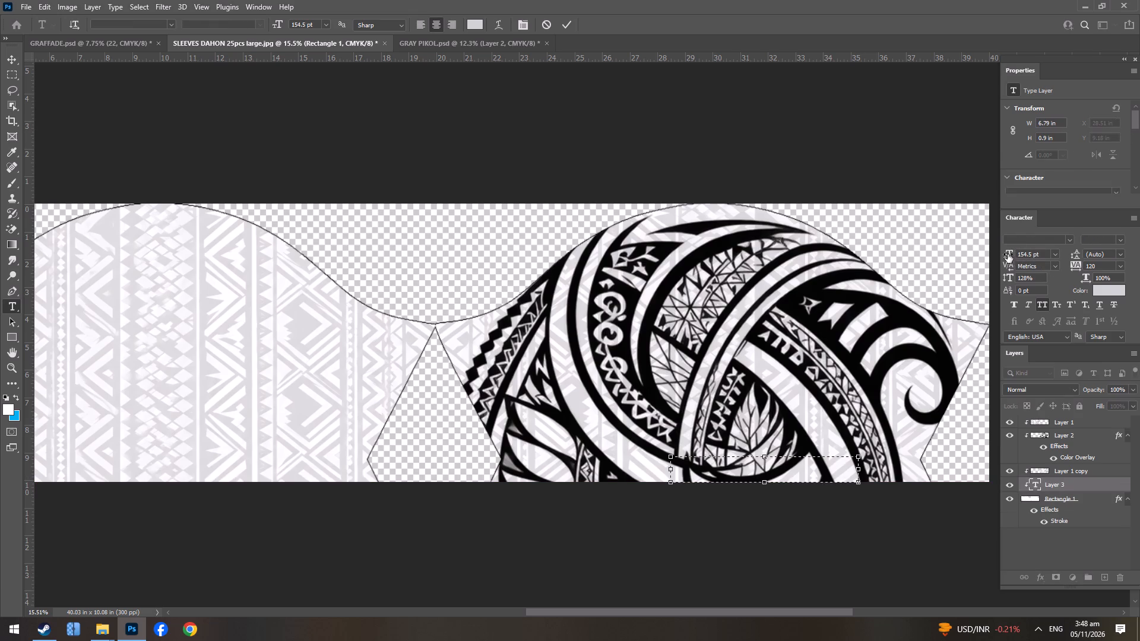
{"action": "left_click_drag", "start_coordinate": [1003, 253], "coordinate": [616, 249]}
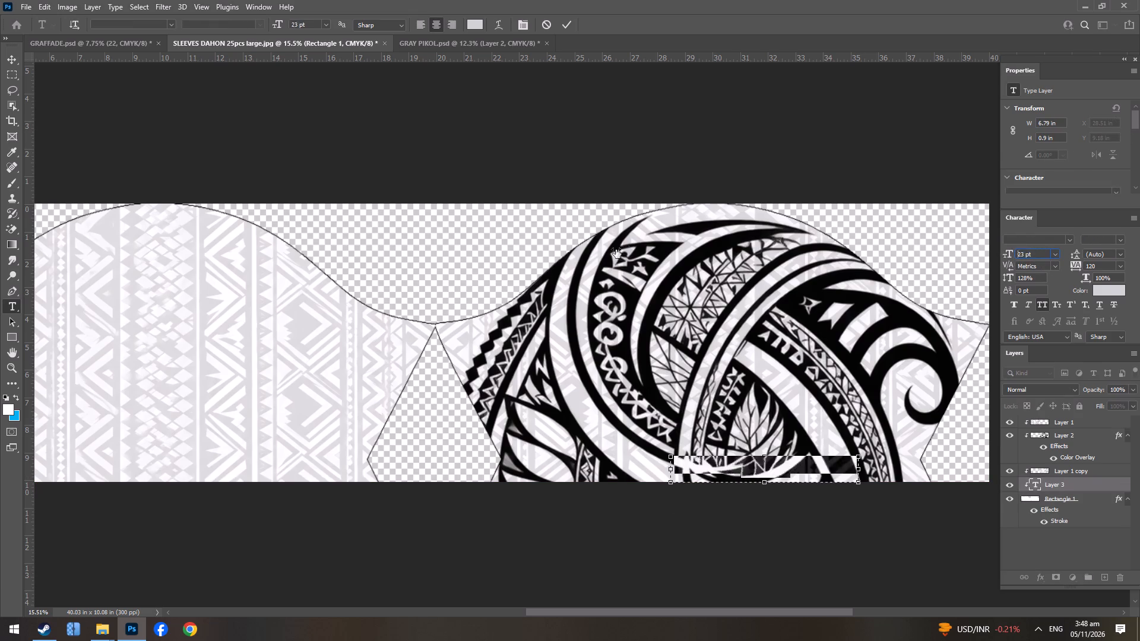
{"action": "left_click_drag", "start_coordinate": [616, 249], "coordinate": [596, 247]}
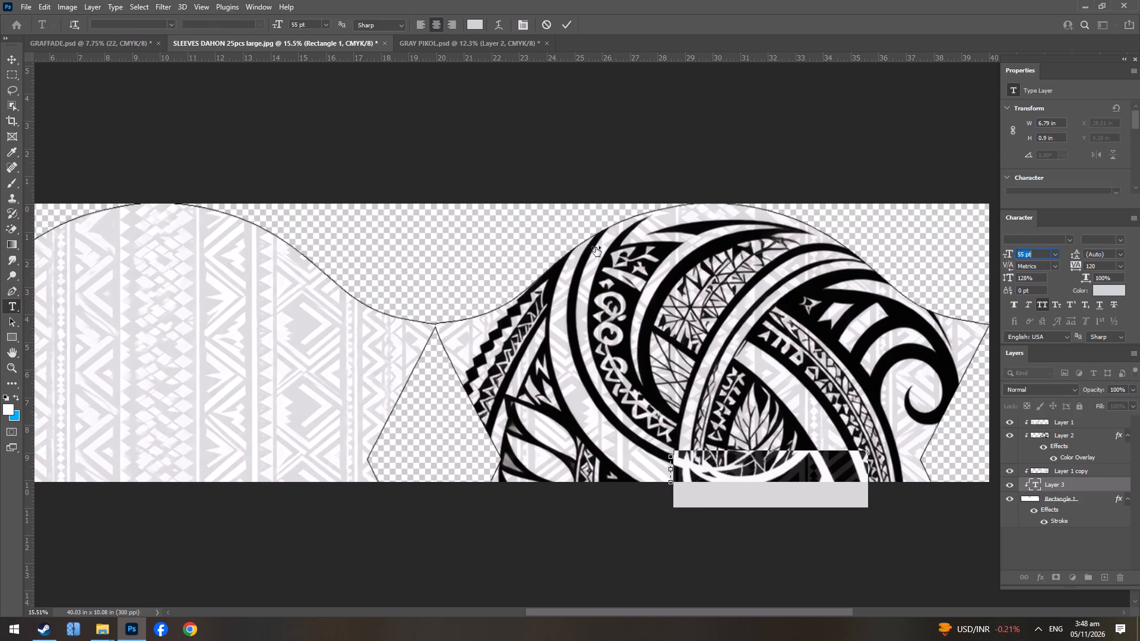
{"action": "left_click_drag", "start_coordinate": [596, 247], "coordinate": [608, 247]}
{"action": "type", "text": "large"}
{"action": "key", "text": "Return"}
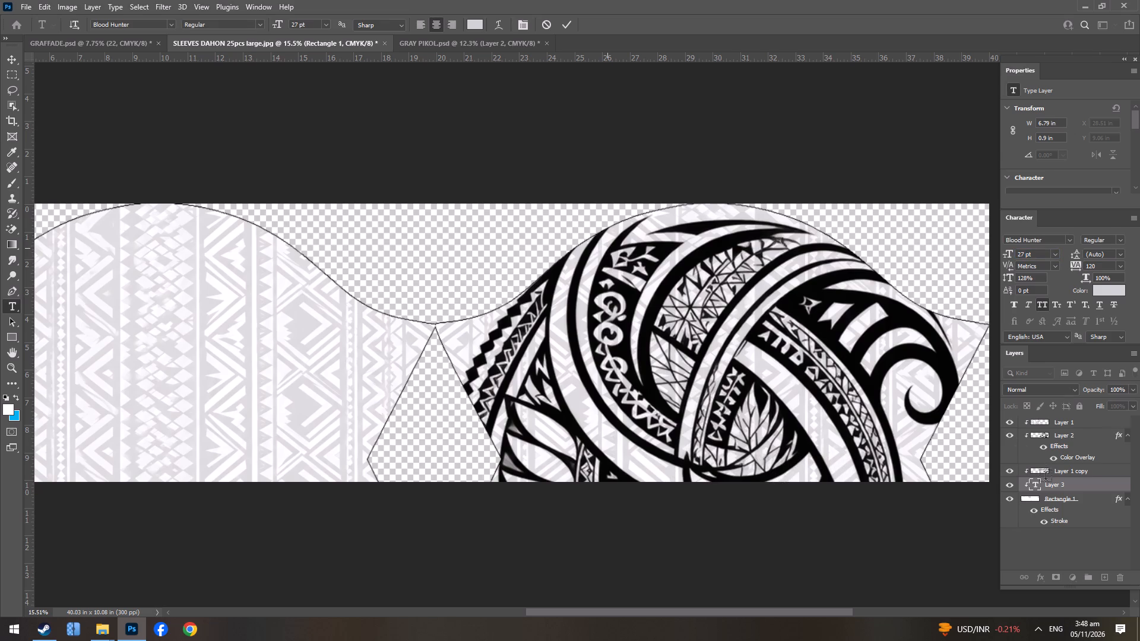
{"action": "key", "text": "v"}
{"action": "left_click", "coordinate": [147, 573]}
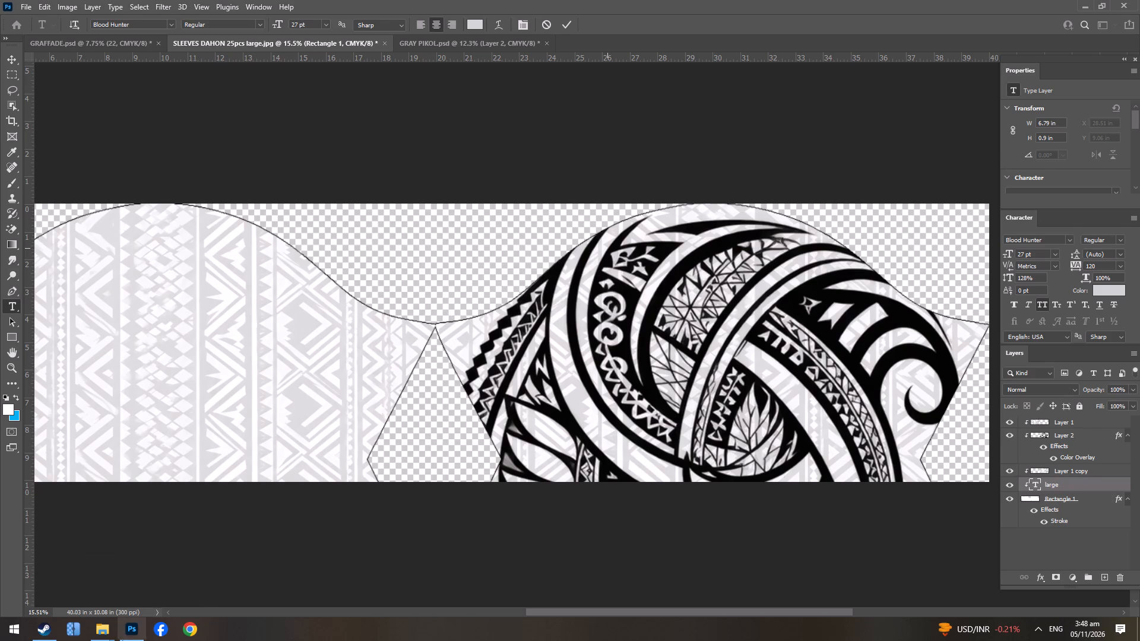
Move the "large" text layer to the top of the layer stack, above Layer 1.
{"action": "left_click_drag", "start_coordinate": [1080, 487], "coordinate": [1082, 482]}
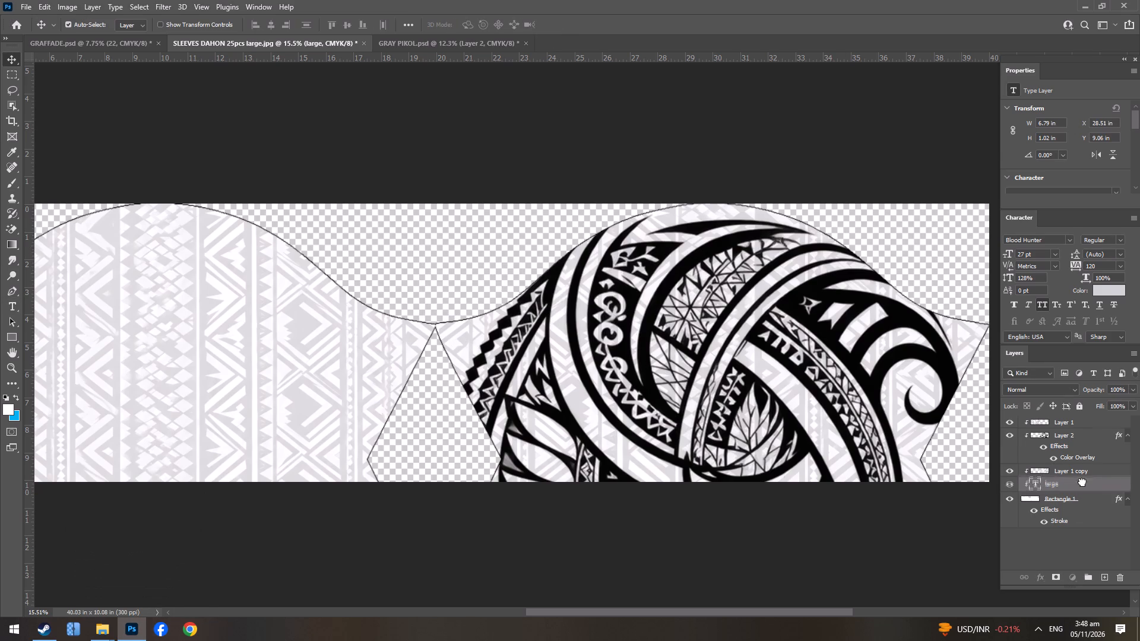
{"action": "left_click_drag", "start_coordinate": [1082, 482], "coordinate": [1078, 421]}
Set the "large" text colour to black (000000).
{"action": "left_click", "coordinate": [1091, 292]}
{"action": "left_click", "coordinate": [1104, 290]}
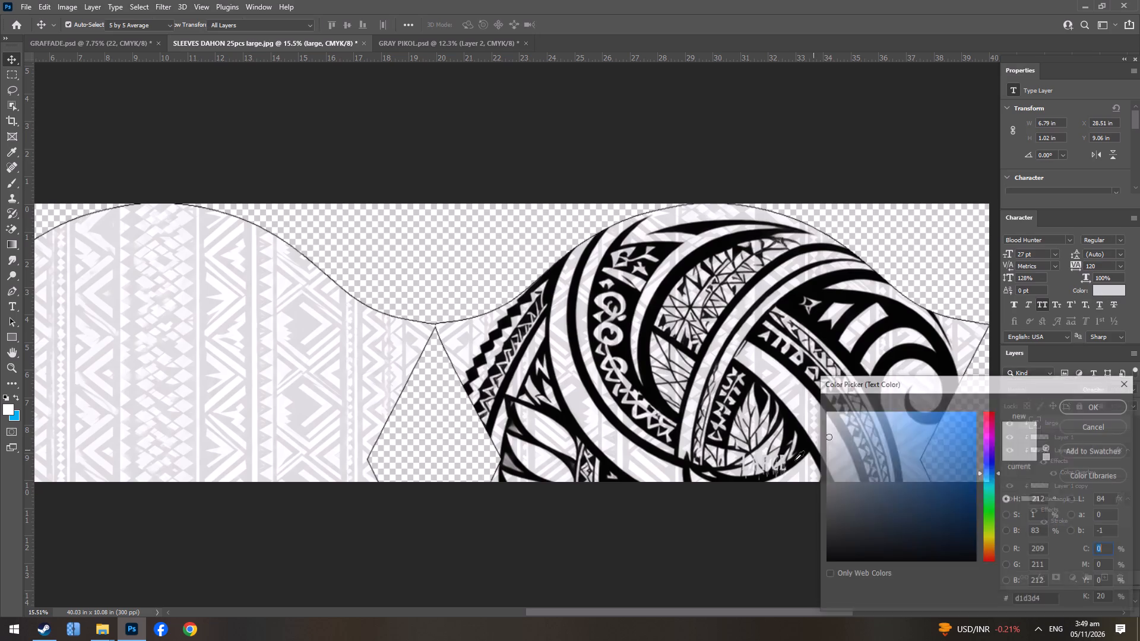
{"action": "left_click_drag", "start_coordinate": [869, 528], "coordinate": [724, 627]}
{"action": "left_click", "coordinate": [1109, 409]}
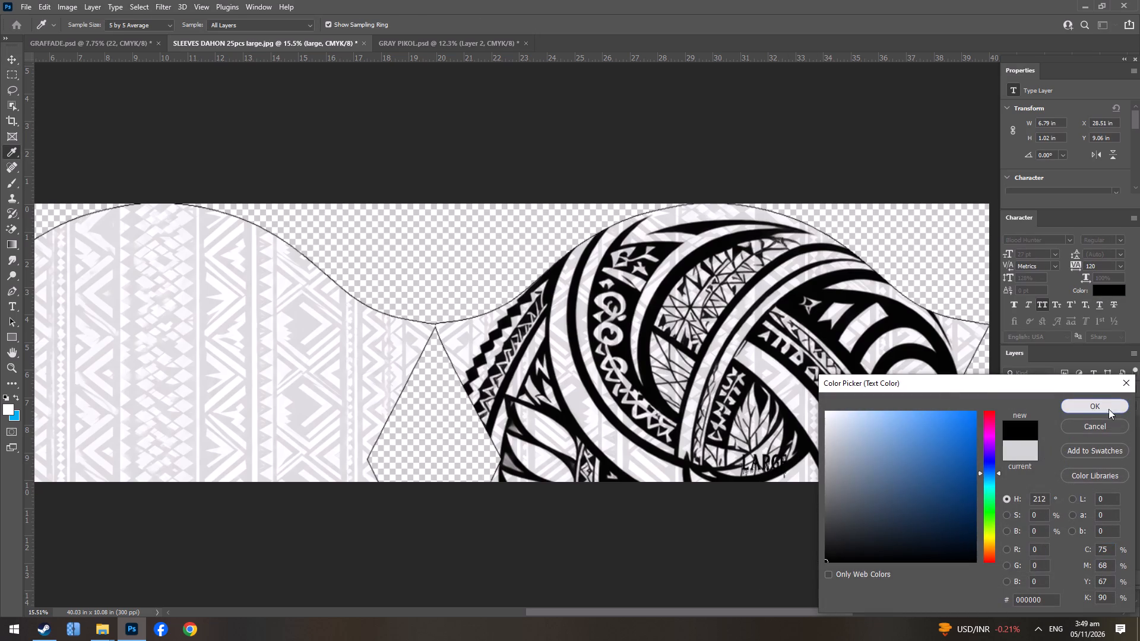
Change the label's font to Akwe Pro Black and extend its text to "large male".
{"action": "double_click", "coordinate": [1037, 422]}
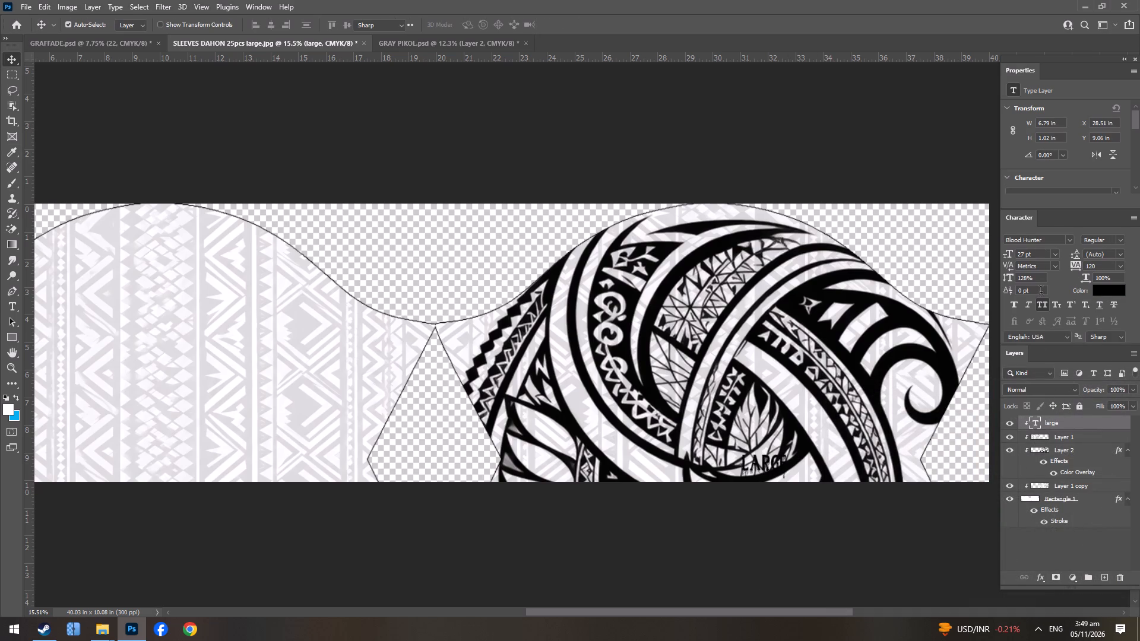
{"action": "left_click", "coordinate": [1066, 237]}
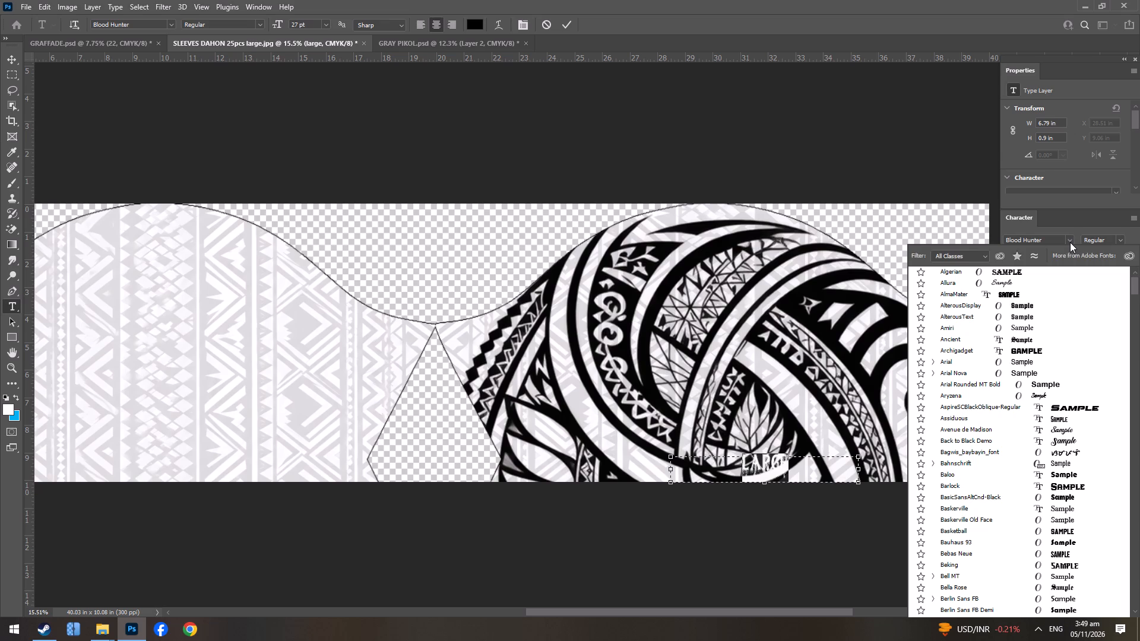
{"action": "left_click", "coordinate": [1061, 305]}
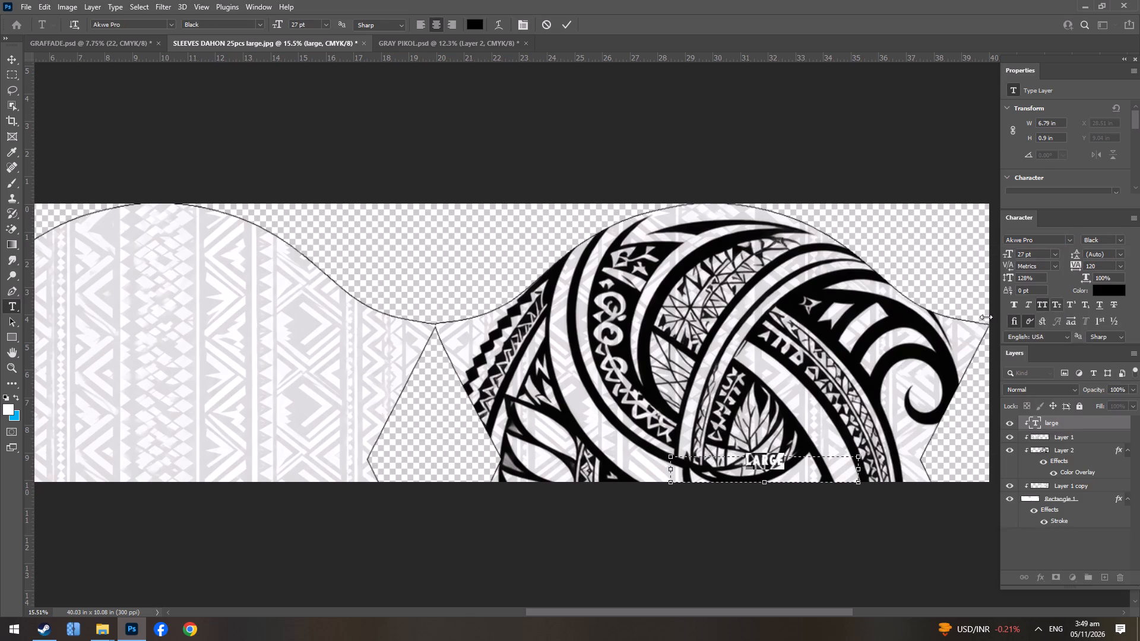
{"action": "key", "text": "Right"}
{"action": "key", "text": "space"}
{"action": "key", "text": "space"}
{"action": "type", "text": "male"}
{"action": "key", "text": "Return"}
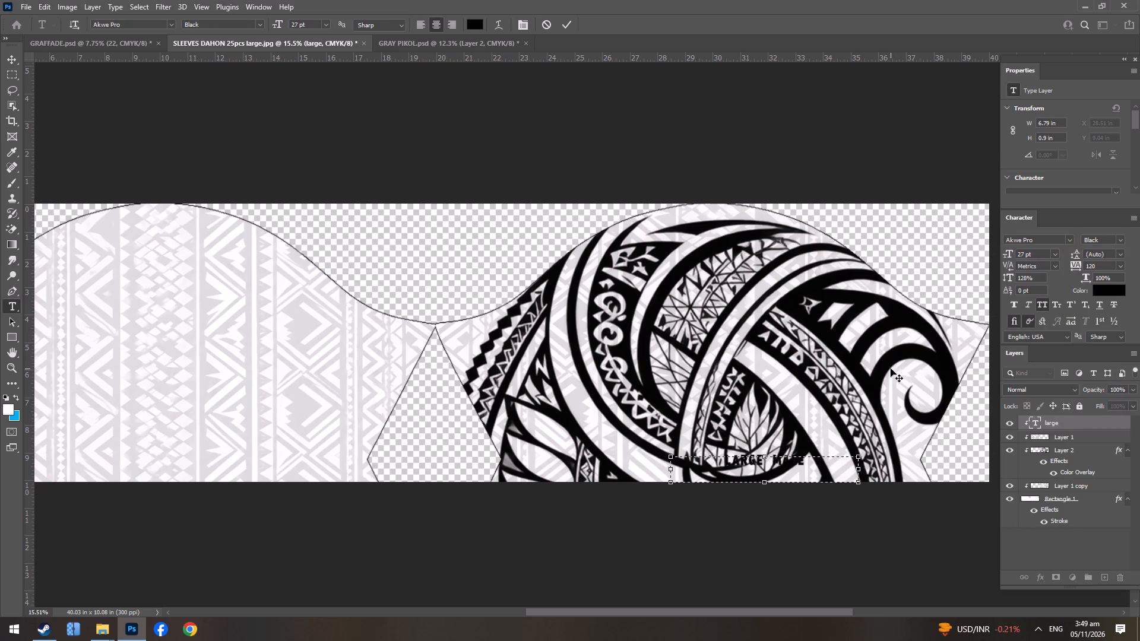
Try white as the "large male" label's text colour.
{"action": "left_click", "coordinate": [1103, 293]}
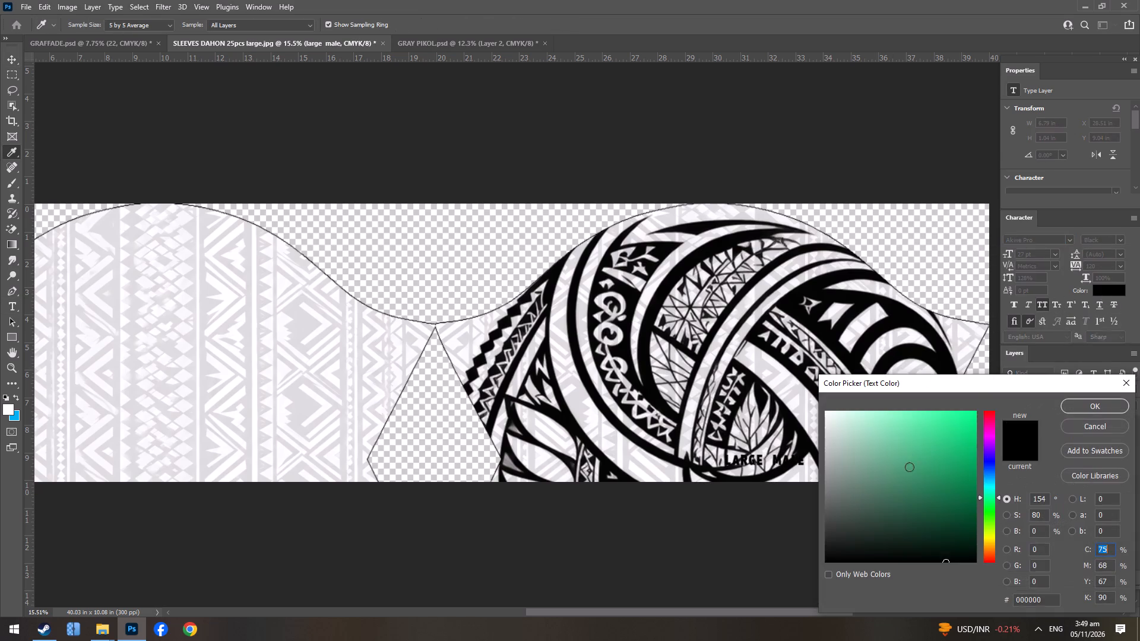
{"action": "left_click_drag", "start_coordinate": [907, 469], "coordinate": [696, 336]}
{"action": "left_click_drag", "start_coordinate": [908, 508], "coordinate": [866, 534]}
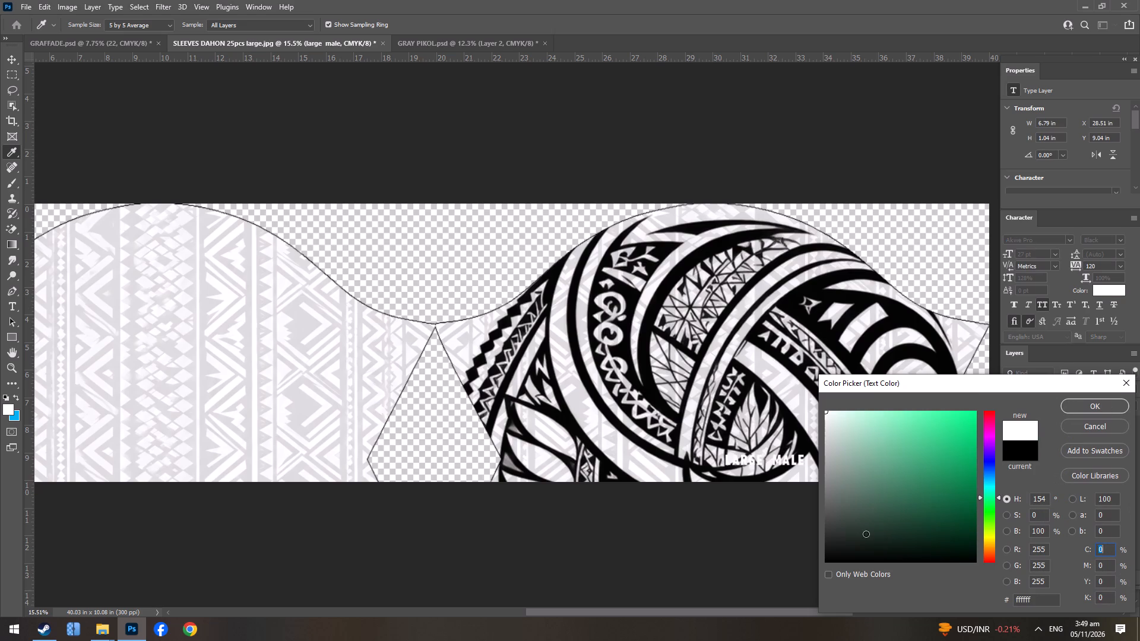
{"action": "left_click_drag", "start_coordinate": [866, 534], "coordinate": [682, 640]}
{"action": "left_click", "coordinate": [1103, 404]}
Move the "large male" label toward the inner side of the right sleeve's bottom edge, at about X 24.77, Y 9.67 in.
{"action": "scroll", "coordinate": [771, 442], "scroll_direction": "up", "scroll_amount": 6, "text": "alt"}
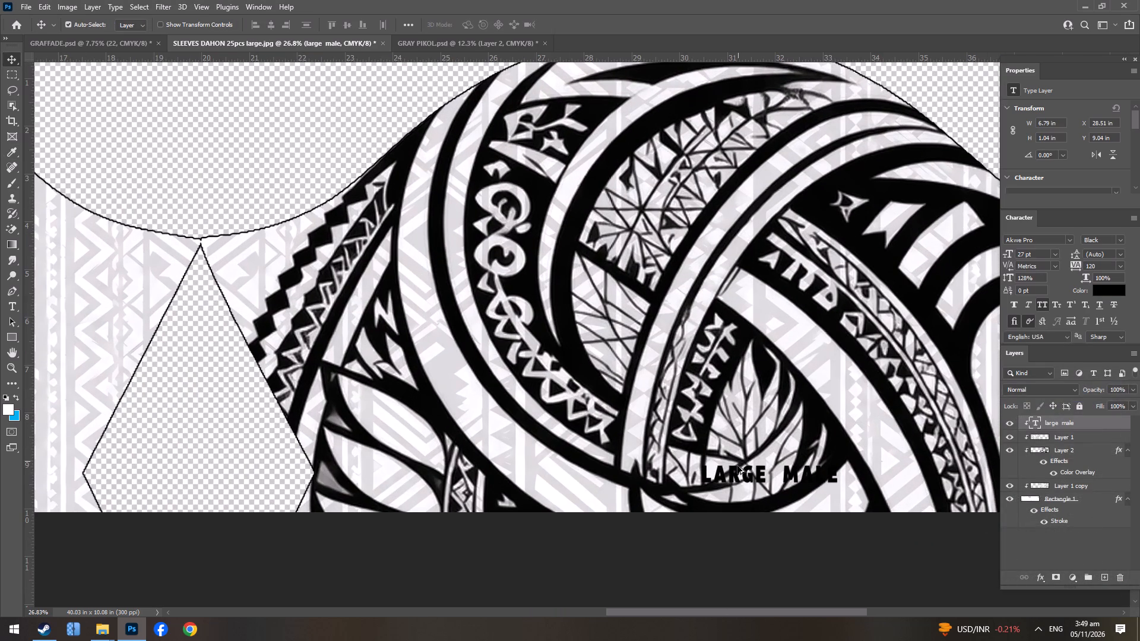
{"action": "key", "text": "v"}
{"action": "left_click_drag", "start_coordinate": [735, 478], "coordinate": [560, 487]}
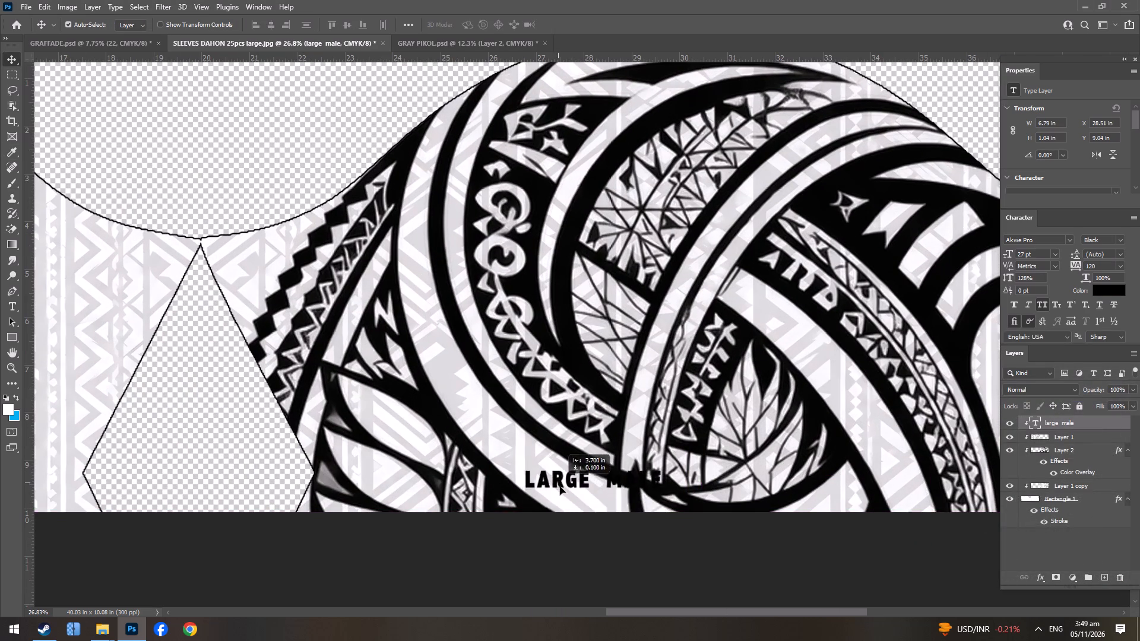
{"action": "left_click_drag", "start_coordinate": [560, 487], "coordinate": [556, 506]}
Set the "large male" label's text colour to white (ffffff).
{"action": "left_click", "coordinate": [1100, 296]}
{"action": "left_click_drag", "start_coordinate": [873, 480], "coordinate": [872, 486]}
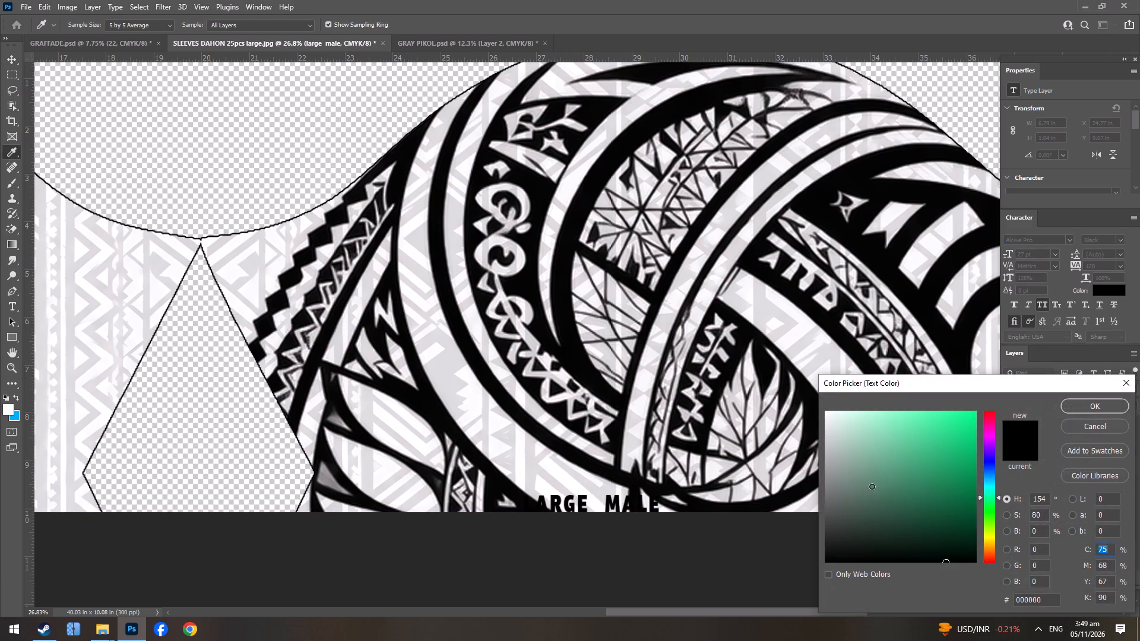
{"action": "left_click_drag", "start_coordinate": [872, 486], "coordinate": [648, 297]}
{"action": "left_click", "coordinate": [1106, 404]}
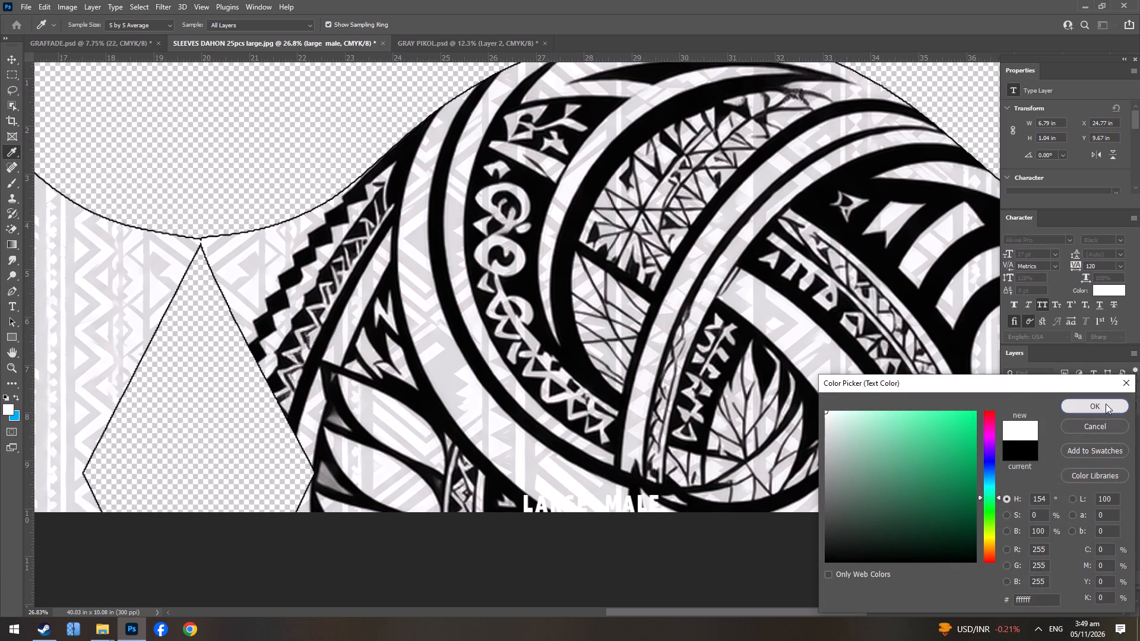
Place the white label over the black artwork at the middle of the right sleeve's bottom edge, about X 27.64, Y 9.67 in.
{"action": "left_click_drag", "start_coordinate": [629, 506], "coordinate": [769, 497]}
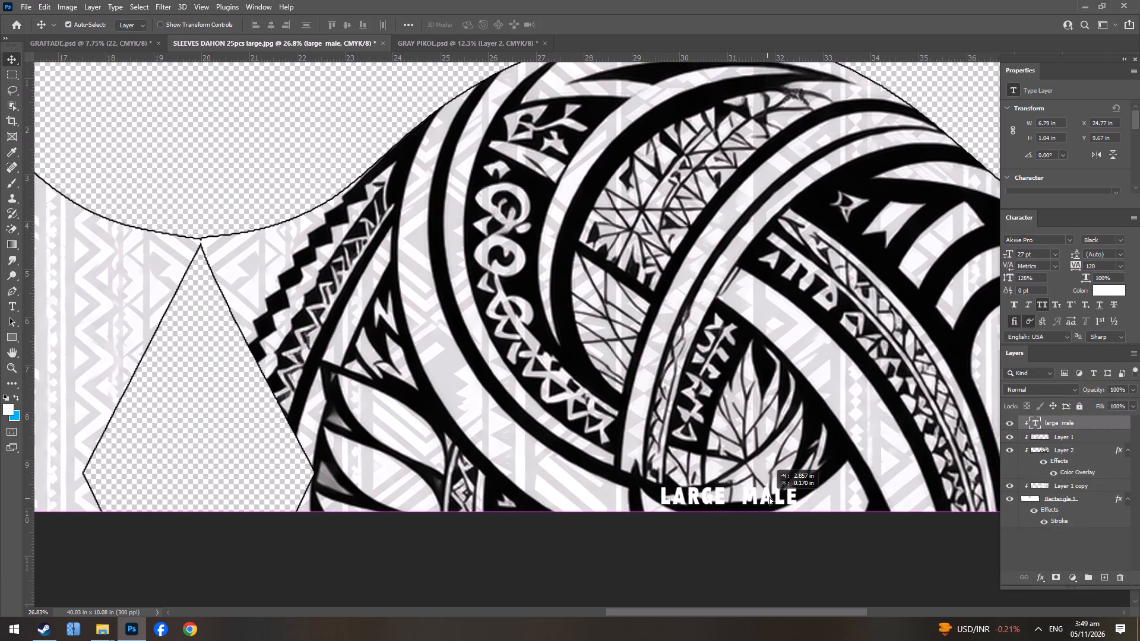
{"action": "left_click_drag", "start_coordinate": [769, 497], "coordinate": [767, 507]}
{"action": "key", "text": "space"}
Duplicate the "large male" label onto the middle of the left sleeve's bottom edge, at about X 6.1, Y 9.56 in.
{"action": "scroll", "coordinate": [767, 500], "scroll_direction": "down", "scroll_amount": 7, "text": "alt"}
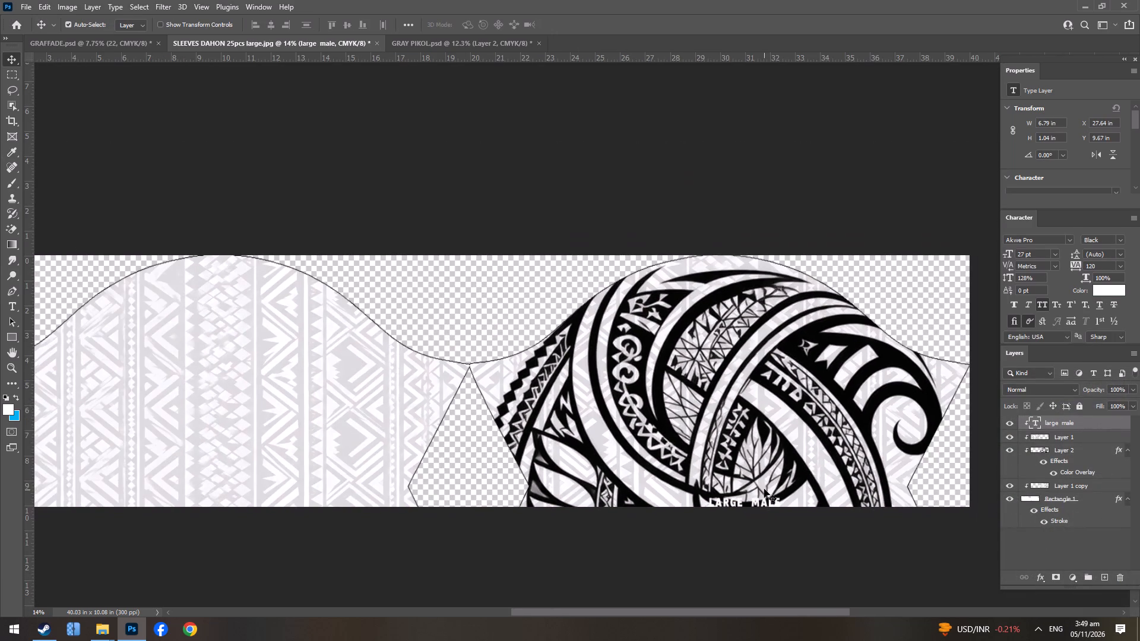
{"action": "left_click_drag", "start_coordinate": [761, 501], "coordinate": [262, 472], "text": "alt"}
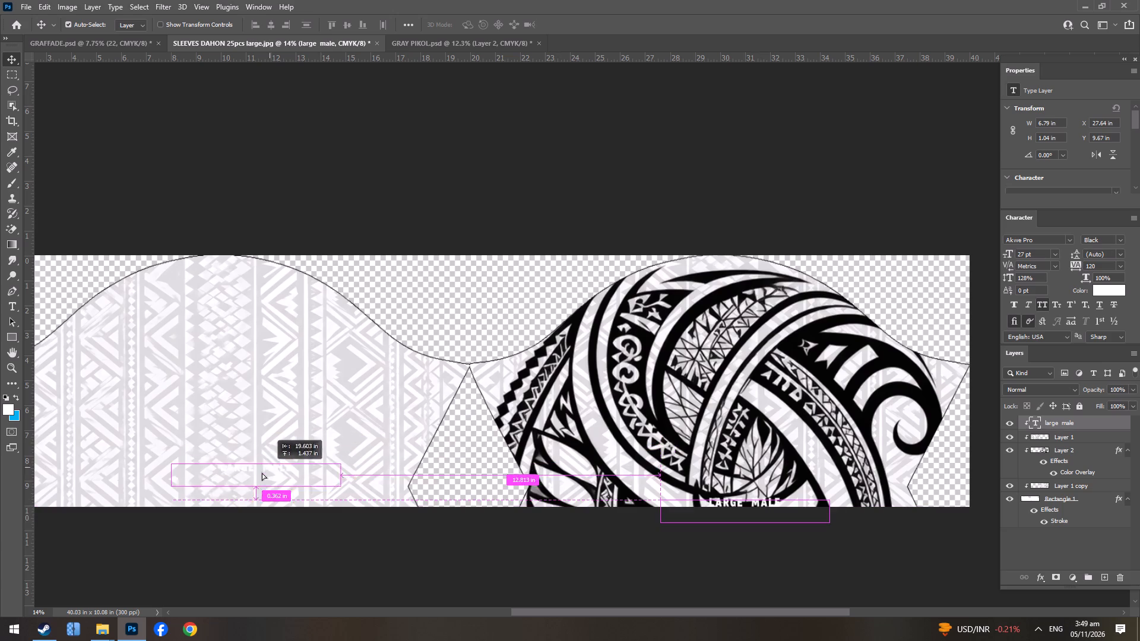
{"action": "left_click_drag", "start_coordinate": [262, 472], "coordinate": [222, 505], "text": "alt"}
{"action": "key", "text": "ctrl+t"}
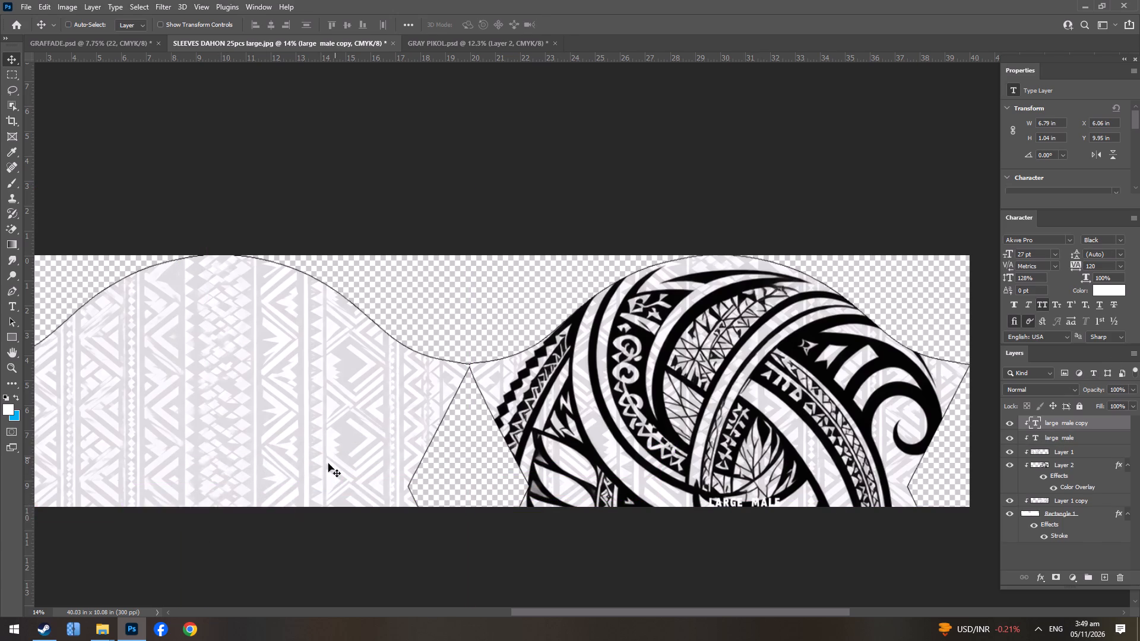
{"action": "left_click_drag", "start_coordinate": [220, 506], "coordinate": [221, 496]}
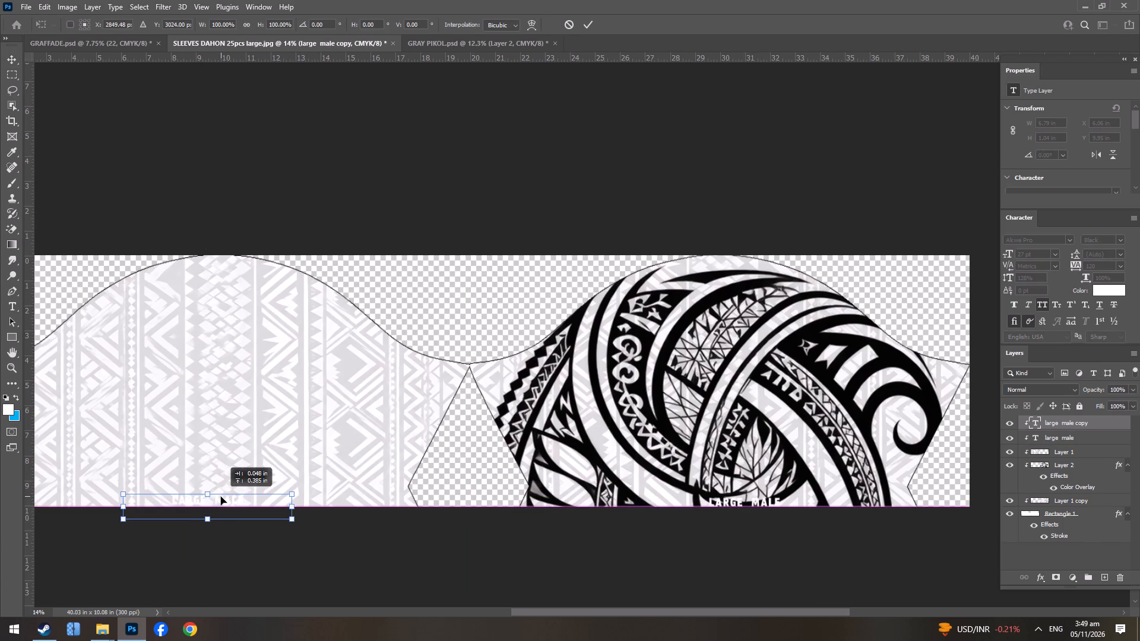
{"action": "key", "text": "Return"}
Set the left sleeve label's text colour to black.
{"action": "left_click", "coordinate": [1097, 292]}
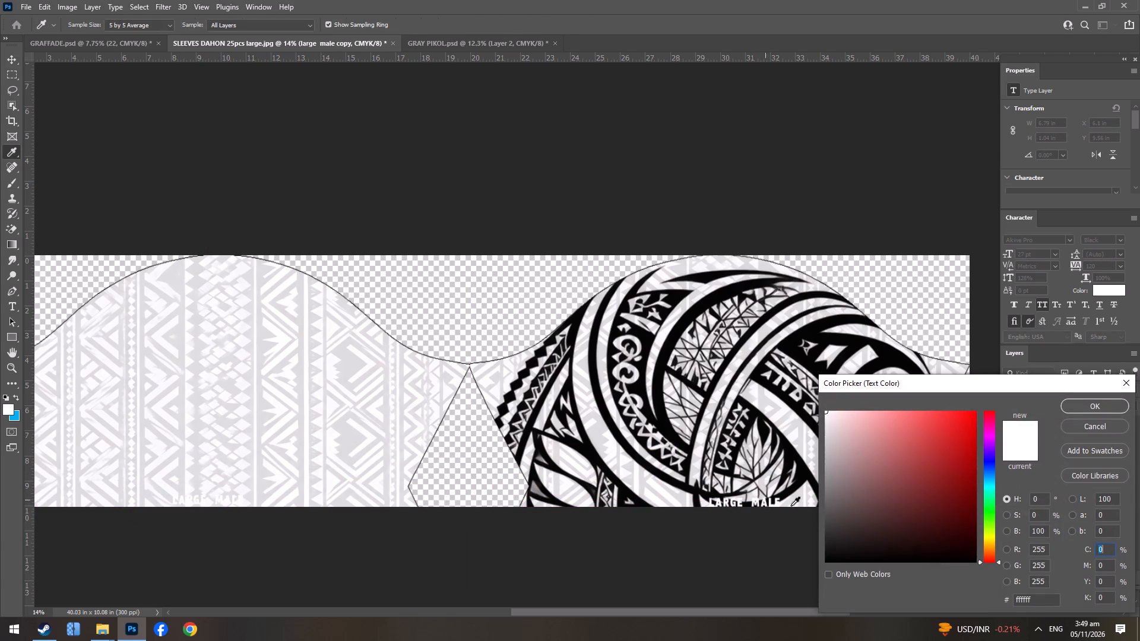
{"action": "left_click_drag", "start_coordinate": [865, 541], "coordinate": [651, 614]}
{"action": "left_click", "coordinate": [1116, 408]}
Lower the left sleeve's label to Y 9.67 in, level with the right sleeve's label.
{"action": "left_click", "coordinate": [217, 499]}
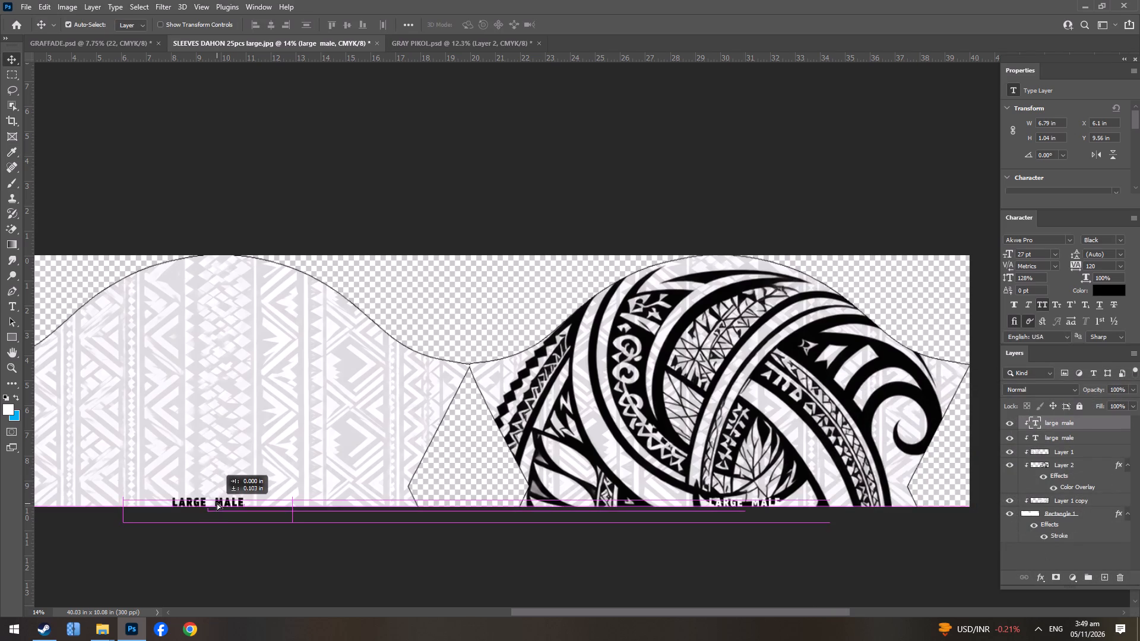
{"action": "scroll", "coordinate": [280, 471], "scroll_direction": "down", "scroll_amount": 5, "text": "alt"}
{"action": "scroll", "coordinate": [221, 490], "scroll_direction": "up", "scroll_amount": 4, "text": "alt"}
Save a JPEG copy of the sleeves as LARGE MALE GREY in the ..mv folder on drive D, at quality 12.
{"action": "key", "text": "ctrl+alt+s"}
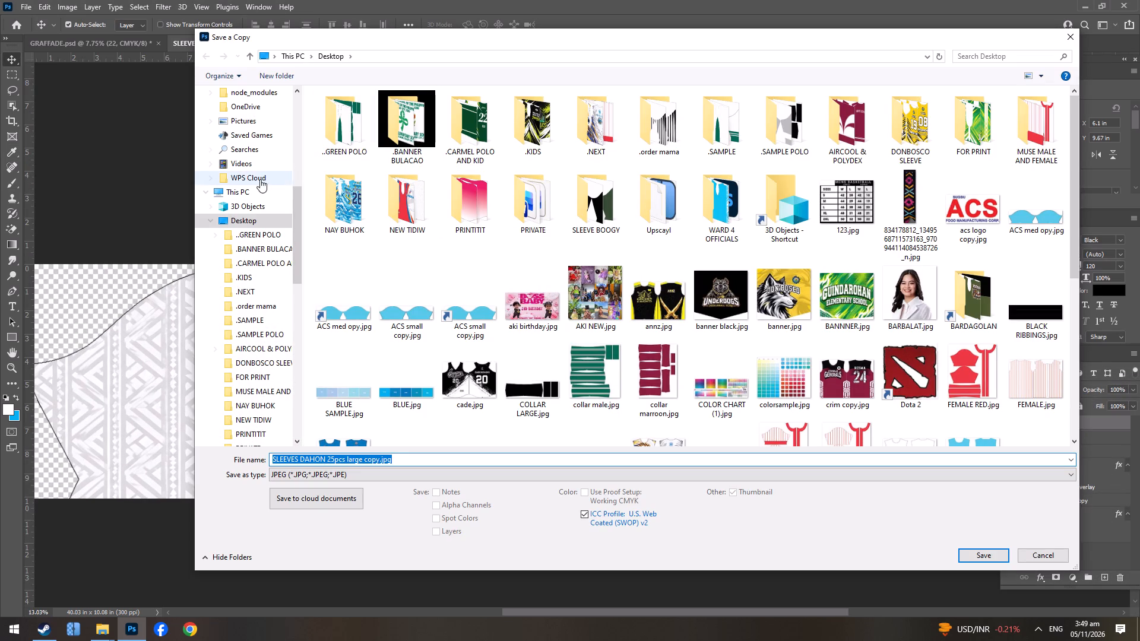
{"action": "left_click", "coordinate": [243, 191]}
{"action": "left_click", "coordinate": [517, 224]}
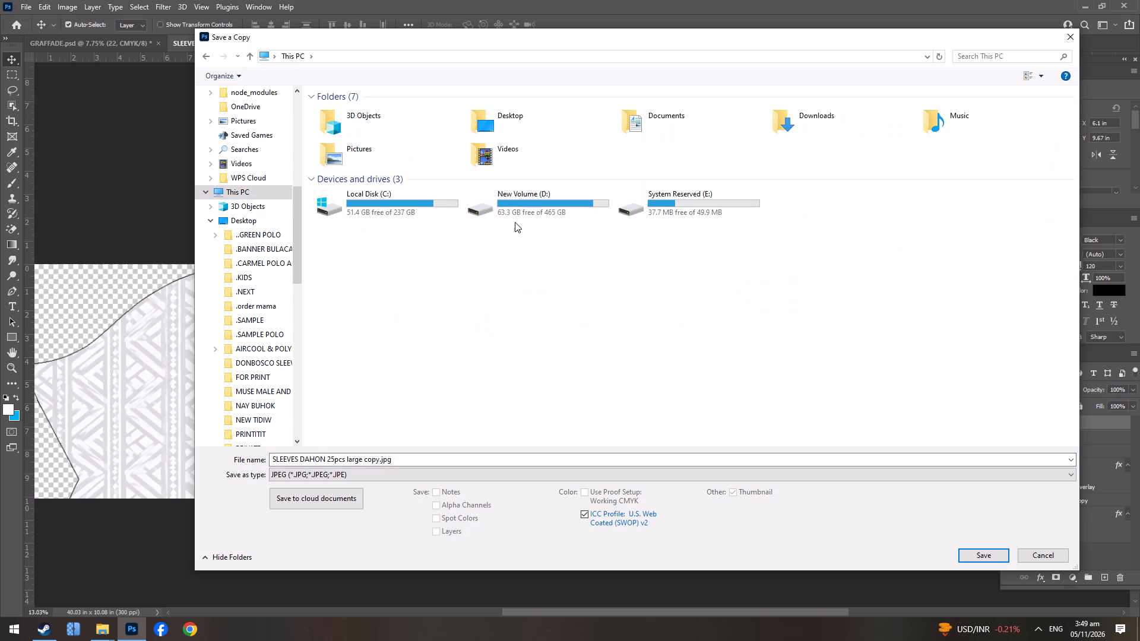
{"action": "double_click", "coordinate": [517, 207]}
{"action": "double_click", "coordinate": [333, 138]}
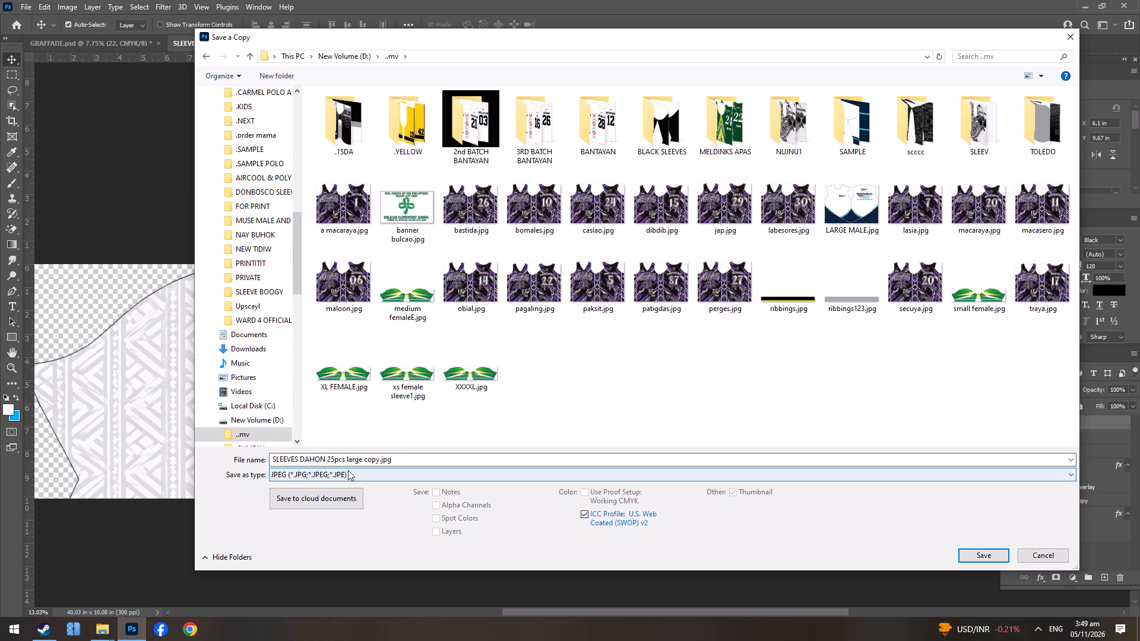
{"action": "left_click", "coordinate": [360, 464]}
{"action": "type", "text": "LARGE MALE GREY"}
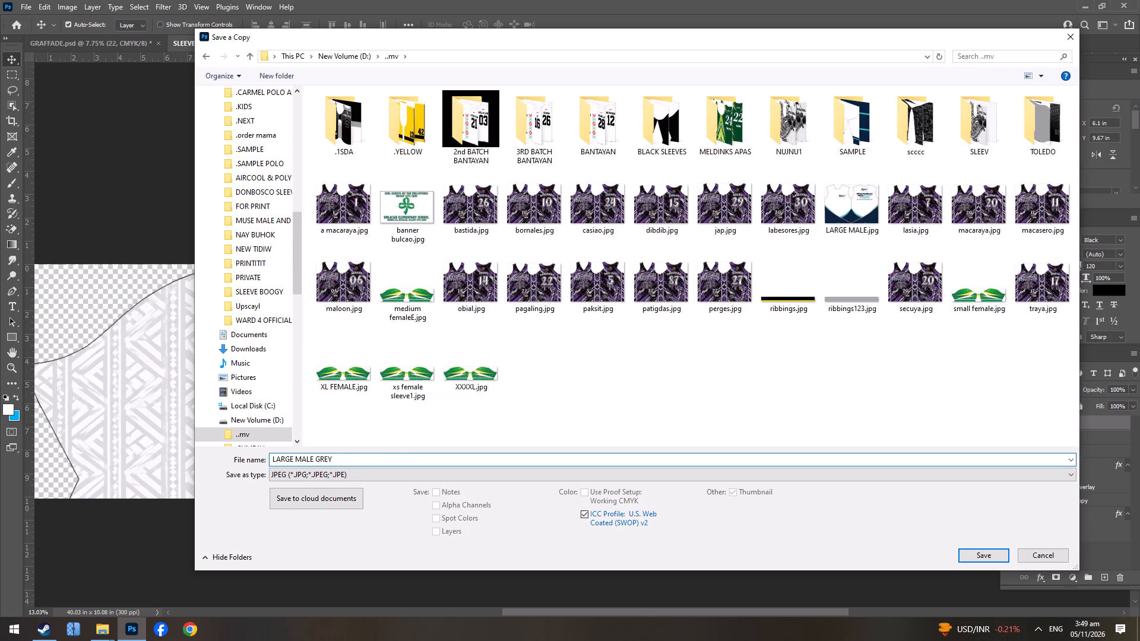
{"action": "key", "text": "Return"}
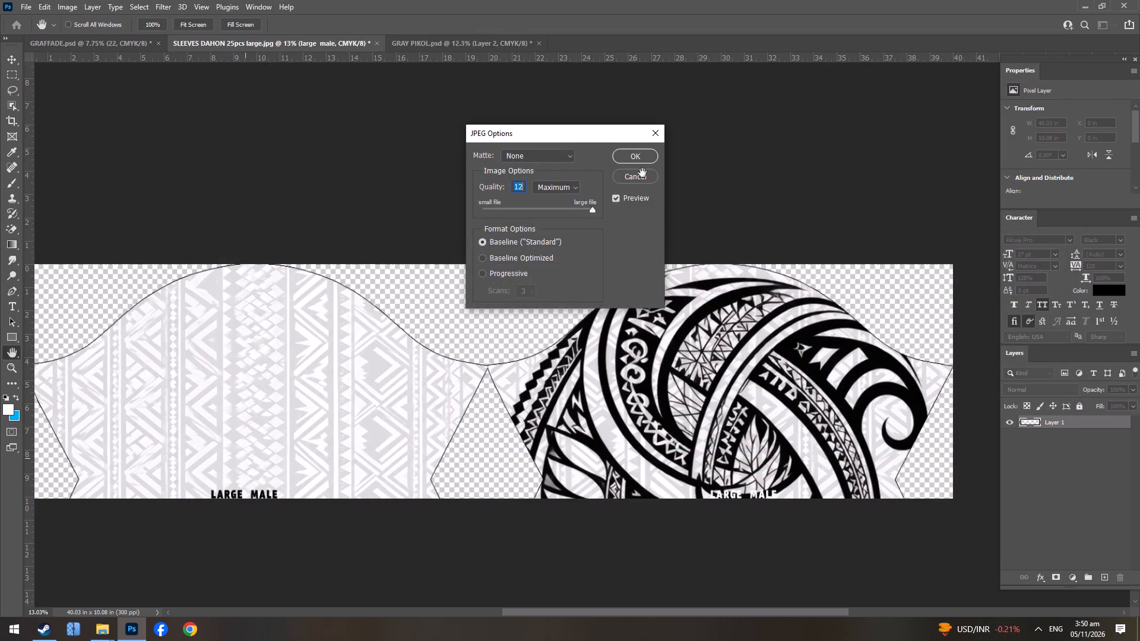
{"action": "left_click", "coordinate": [648, 162]}
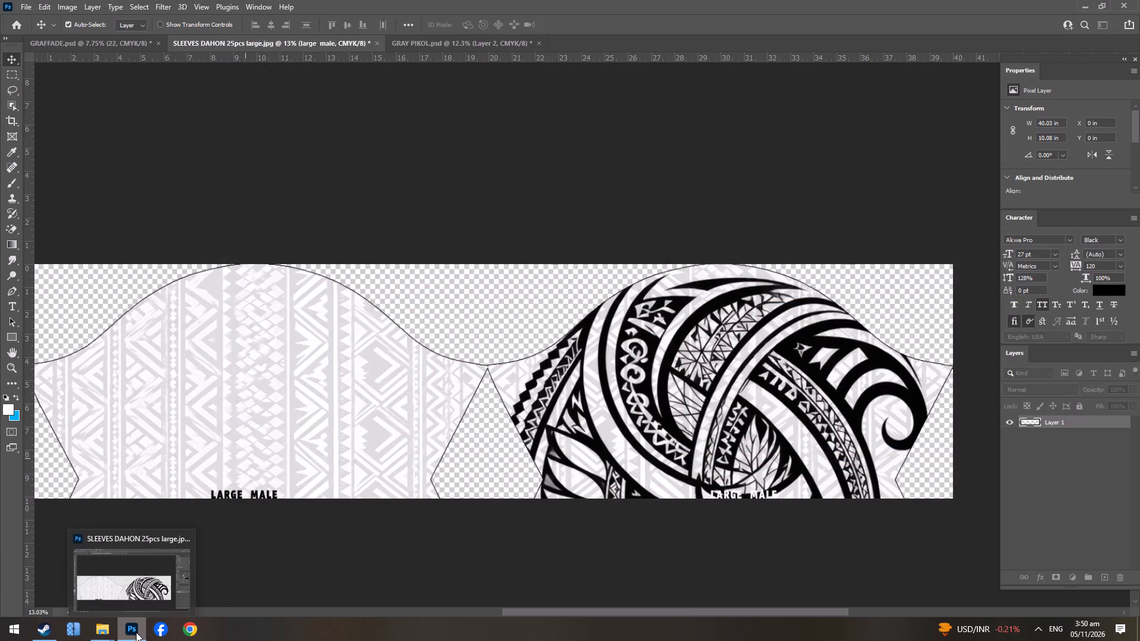
Switch to File Explorer and examine the deleted grey sleeve files of the various sizes in the Recycle Bin.
{"action": "left_click", "coordinate": [102, 625]}
{"action": "left_click", "coordinate": [306, 578]}
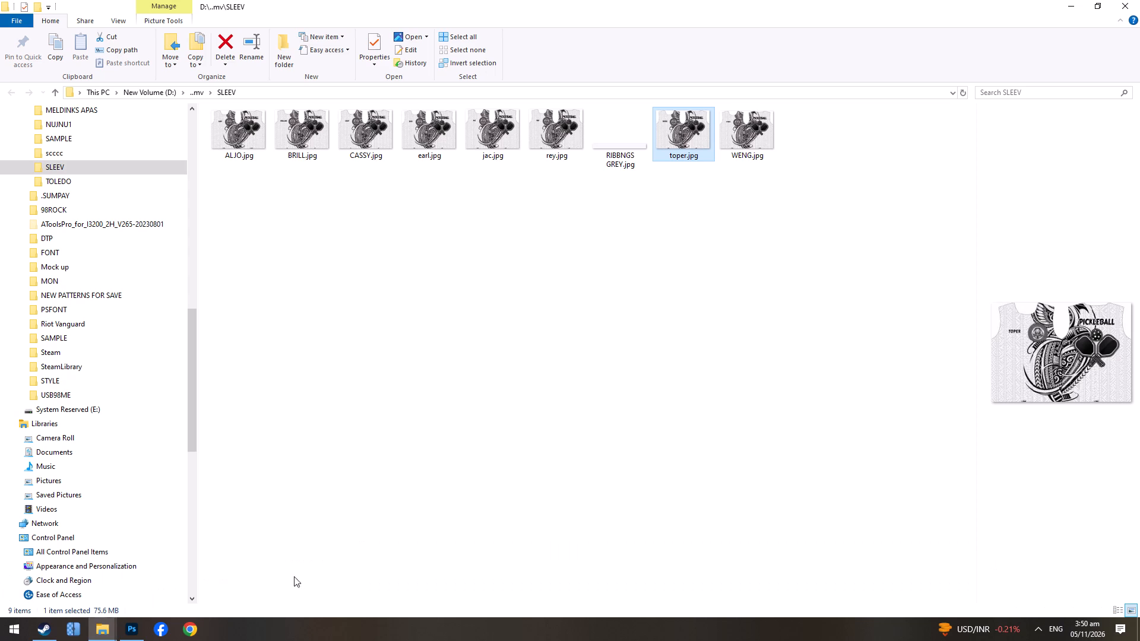
{"action": "left_click", "coordinate": [439, 307]}
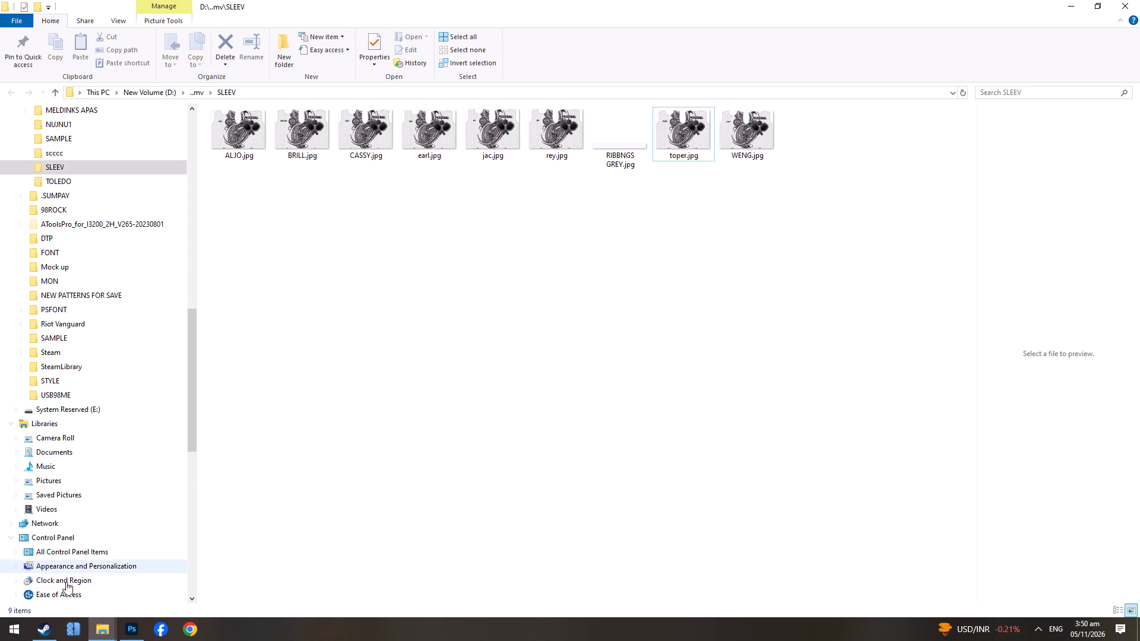
{"action": "left_click", "coordinate": [0, 639]}
{"action": "key", "text": "r"}
{"action": "key", "text": "e"}
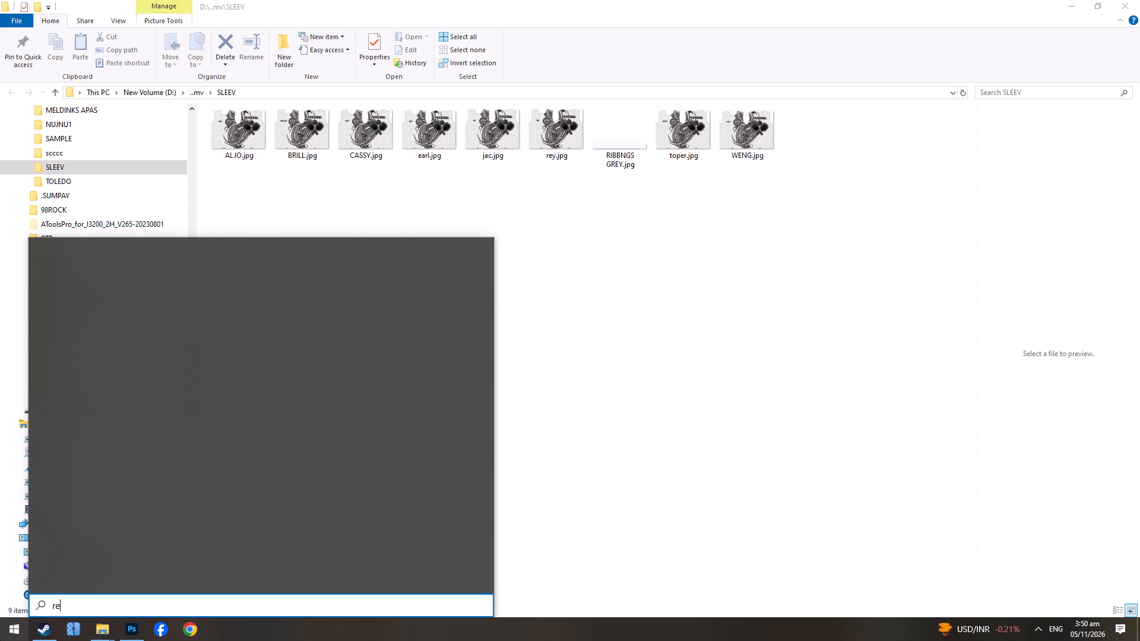
{"action": "left_click", "coordinate": [161, 303]}
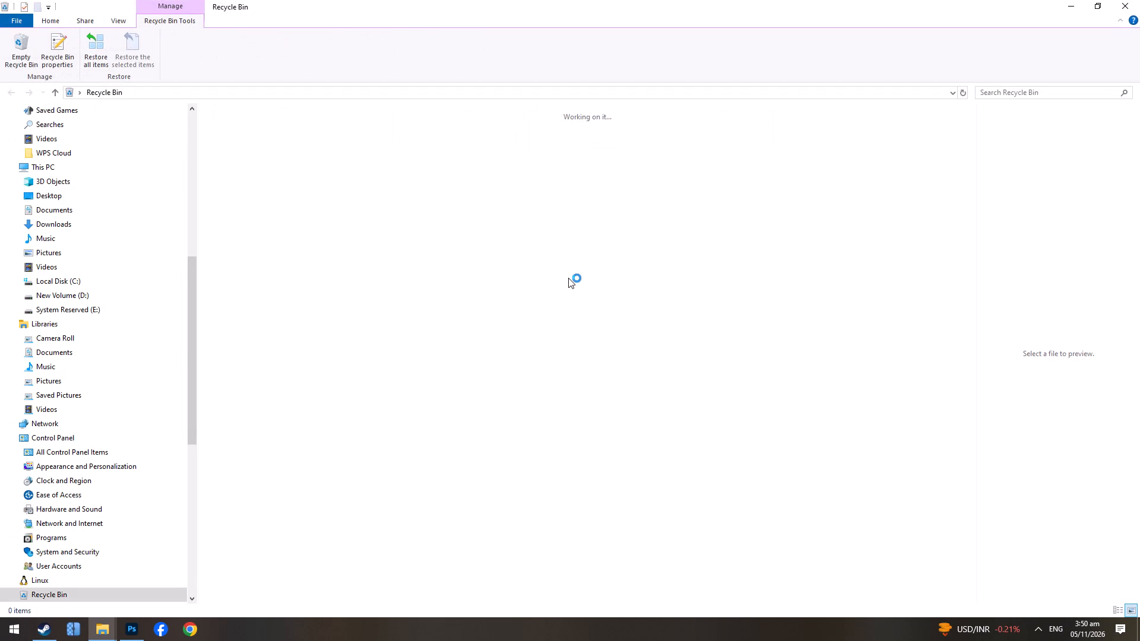
{"action": "left_click", "coordinate": [484, 256]}
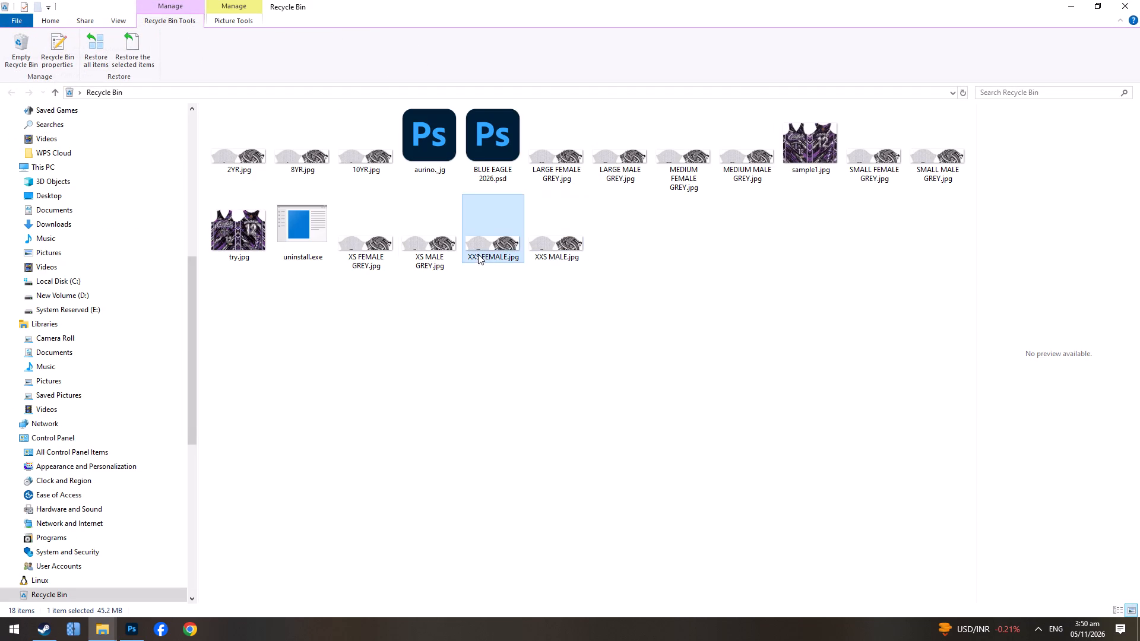
{"action": "left_click", "coordinate": [369, 161]}
{"action": "left_click", "coordinate": [552, 260]}
{"action": "left_click", "coordinate": [657, 150]}
{"action": "left_click", "coordinate": [787, 163]}
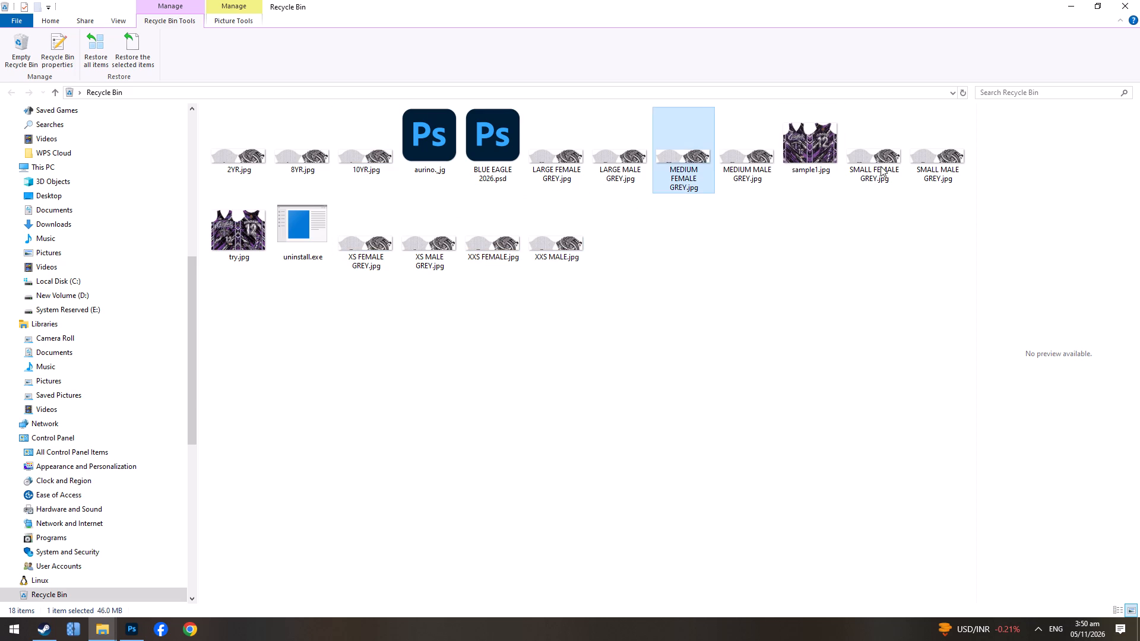
{"action": "left_click", "coordinate": [455, 243]}
{"action": "left_click", "coordinate": [354, 240]}
{"action": "left_click", "coordinate": [519, 245]}
{"action": "left_click", "coordinate": [605, 147]}
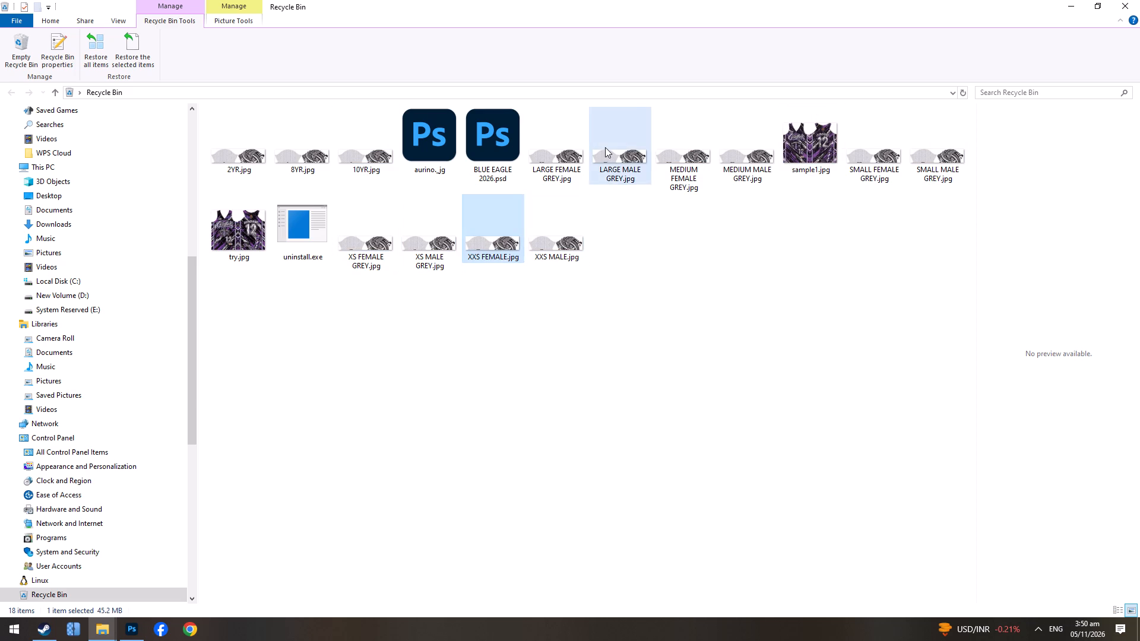
{"action": "left_click", "coordinate": [549, 160]}
{"action": "left_click", "coordinate": [664, 157]}
{"action": "left_click", "coordinate": [430, 154]}
{"action": "left_click", "coordinate": [289, 138]}
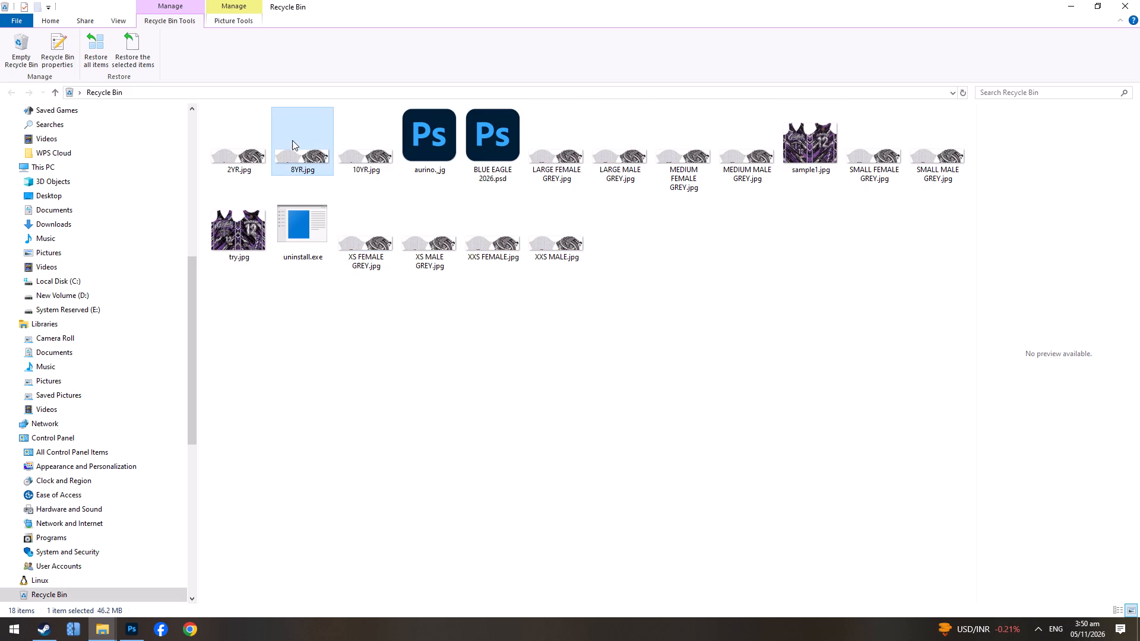
{"action": "left_click", "coordinate": [669, 160]}
{"action": "key", "text": "alt+Tab"}
{"action": "key", "text": "alt+Tab"}
{"action": "left_click", "coordinate": [110, 640]}
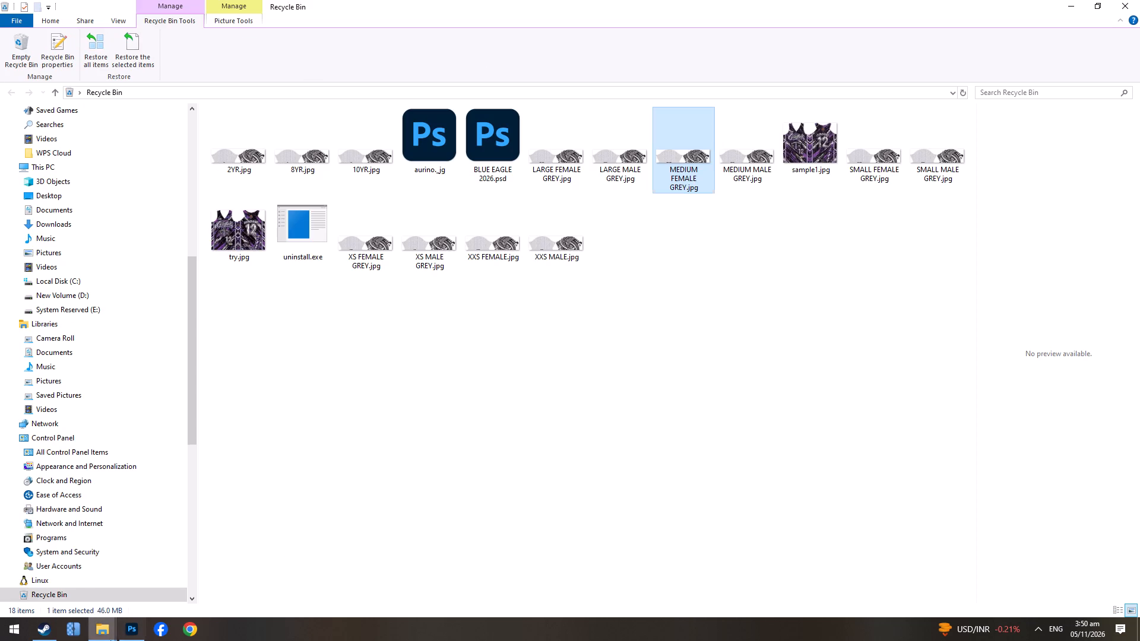
{"action": "left_click", "coordinate": [125, 635]}
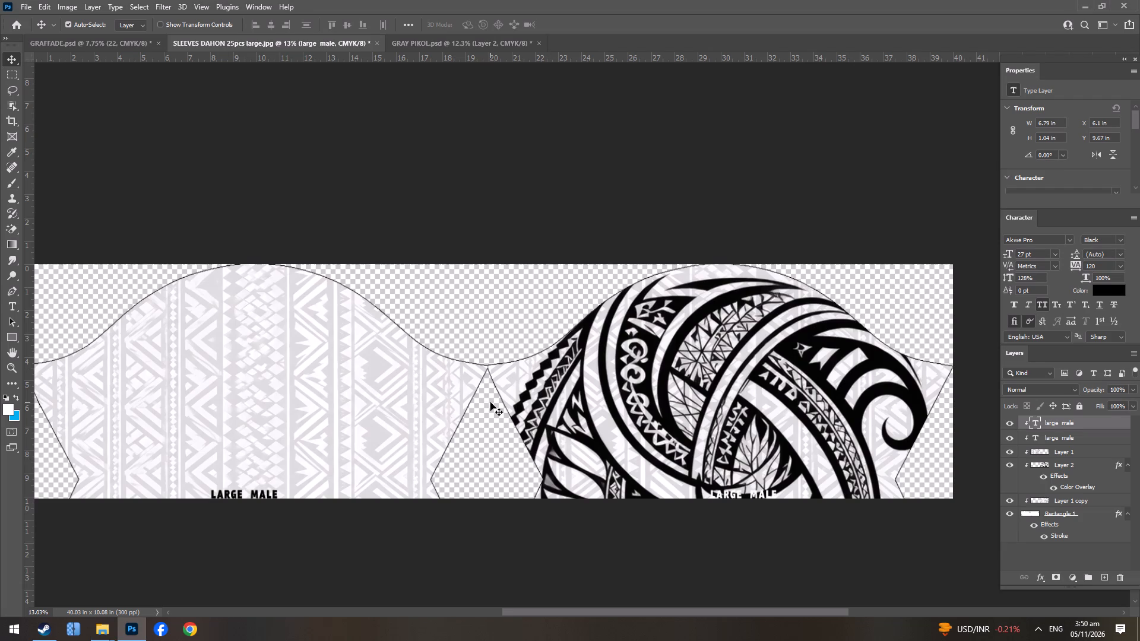
Resize the sleeve image to 39.03 in wide and 9.8 in high for the medium male size.
{"action": "scroll", "coordinate": [490, 402], "scroll_direction": "down", "scroll_amount": 3, "text": "alt"}
{"action": "scroll", "coordinate": [490, 406], "scroll_direction": "up", "scroll_amount": 3, "text": "alt"}
{"action": "key", "text": "ctrl+alt+i"}
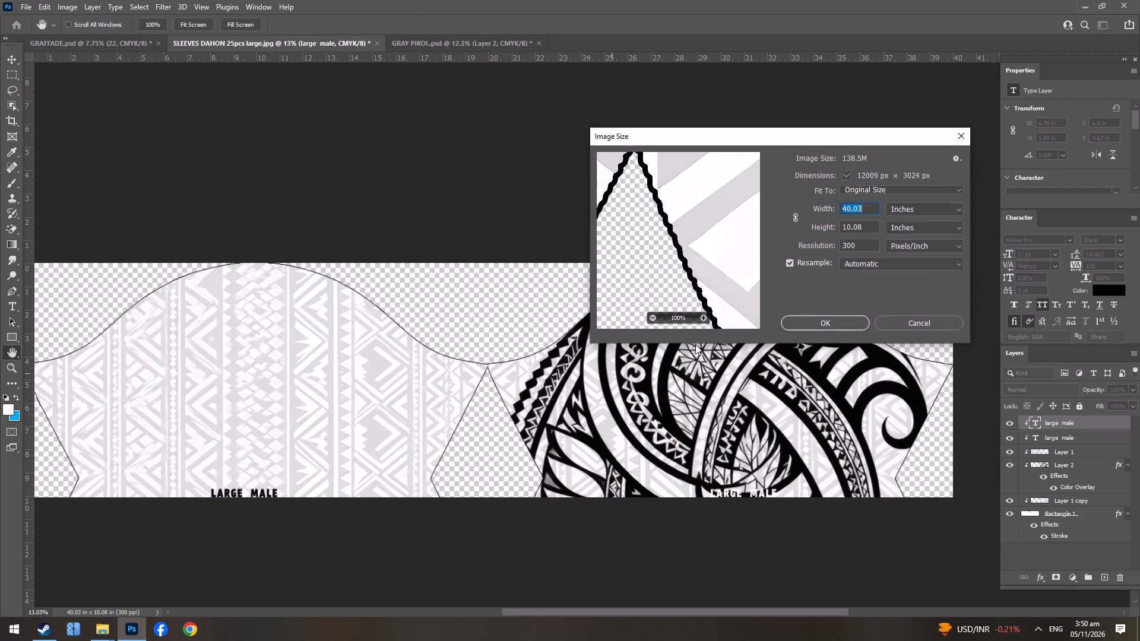
{"action": "left_click", "coordinate": [868, 208]}
{"action": "key", "text": "Left"}
{"action": "key", "text": "Left"}
{"action": "key", "text": "Left"}
{"action": "key", "text": "BackSpace"}
{"action": "key", "text": "BackSpace"}
{"action": "type", "text": "39"}
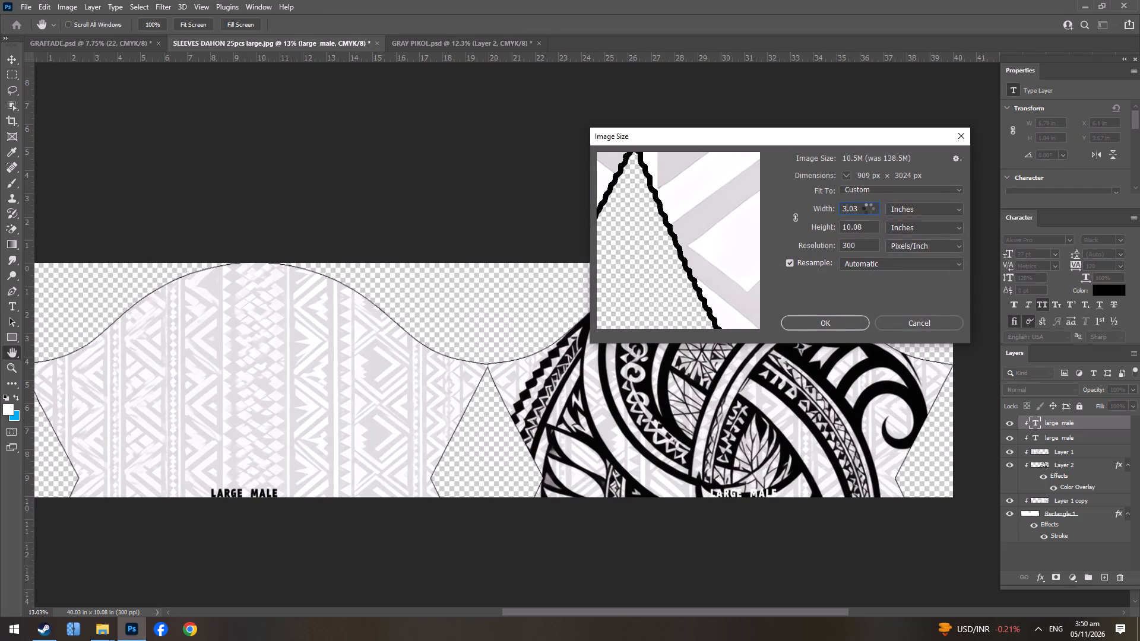
{"action": "double_click", "coordinate": [866, 226]}
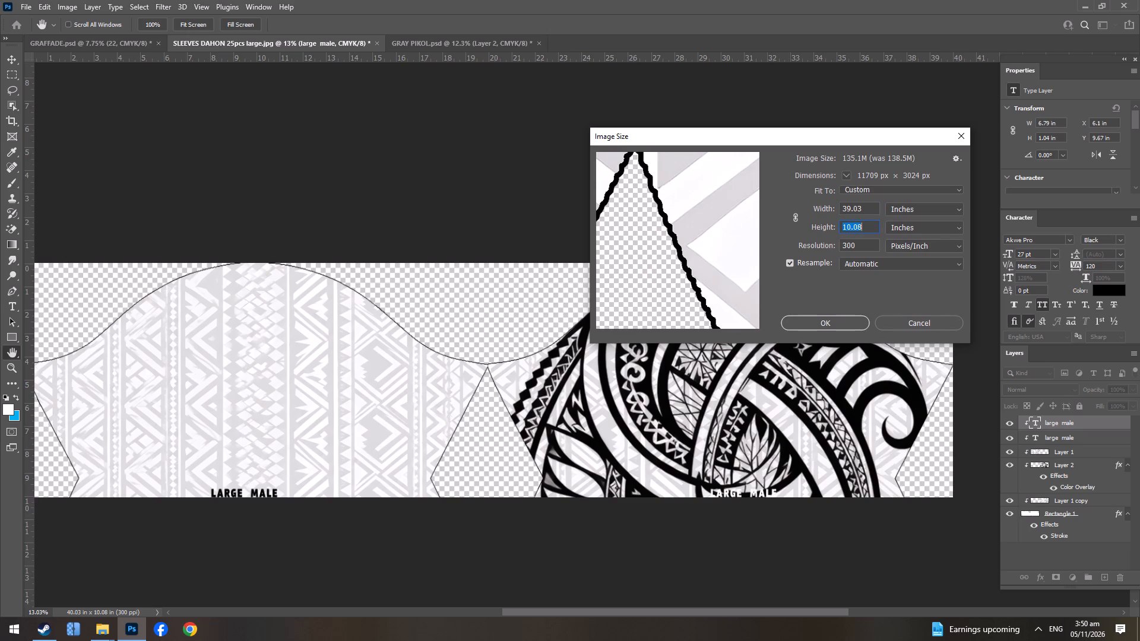
{"action": "key", "text": "3"}
{"action": "key", "text": "BackSpace"}
{"action": "type", "text": "9.8"}
{"action": "key", "text": "Return"}
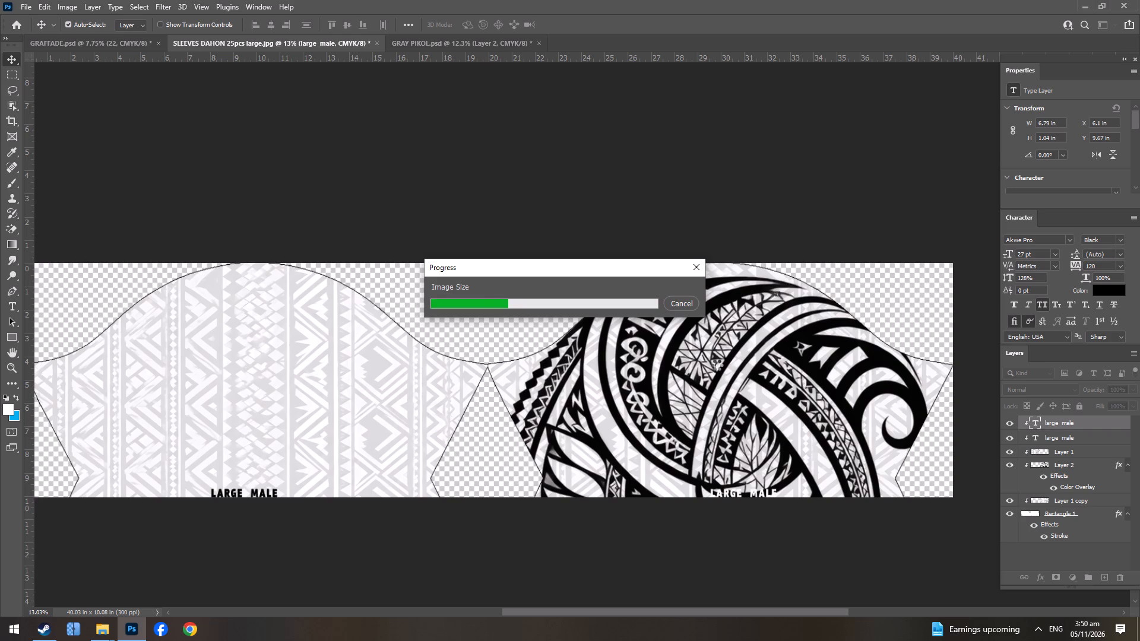
{"action": "left_click", "coordinate": [593, 284]}
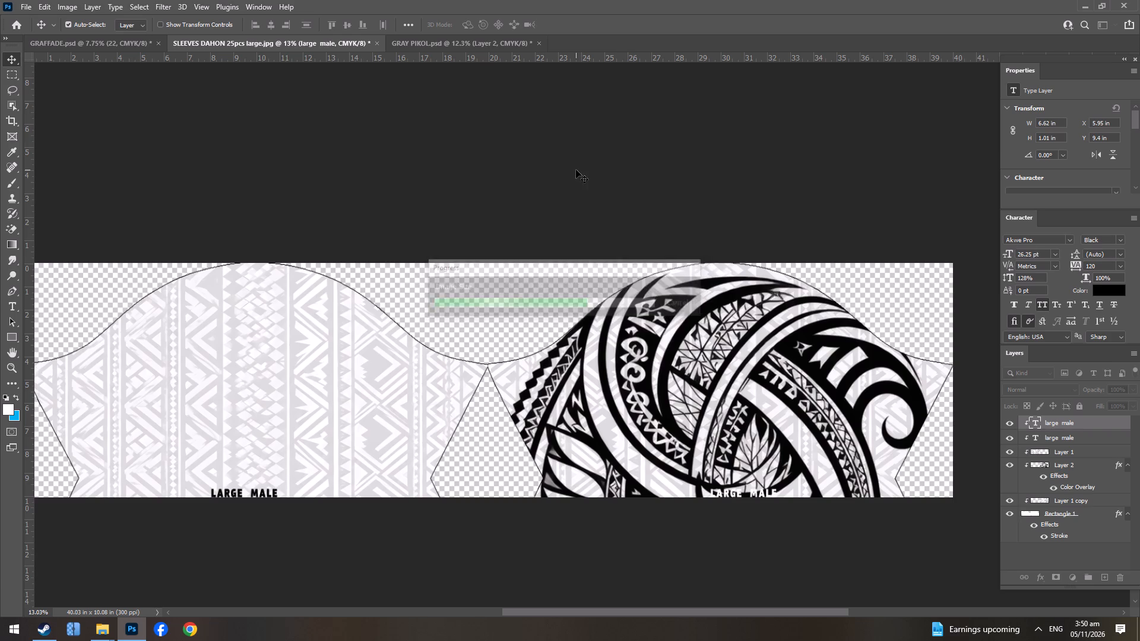
Change the white label on the right sleeve to read "medium male".
{"action": "double_click", "coordinate": [710, 488]}
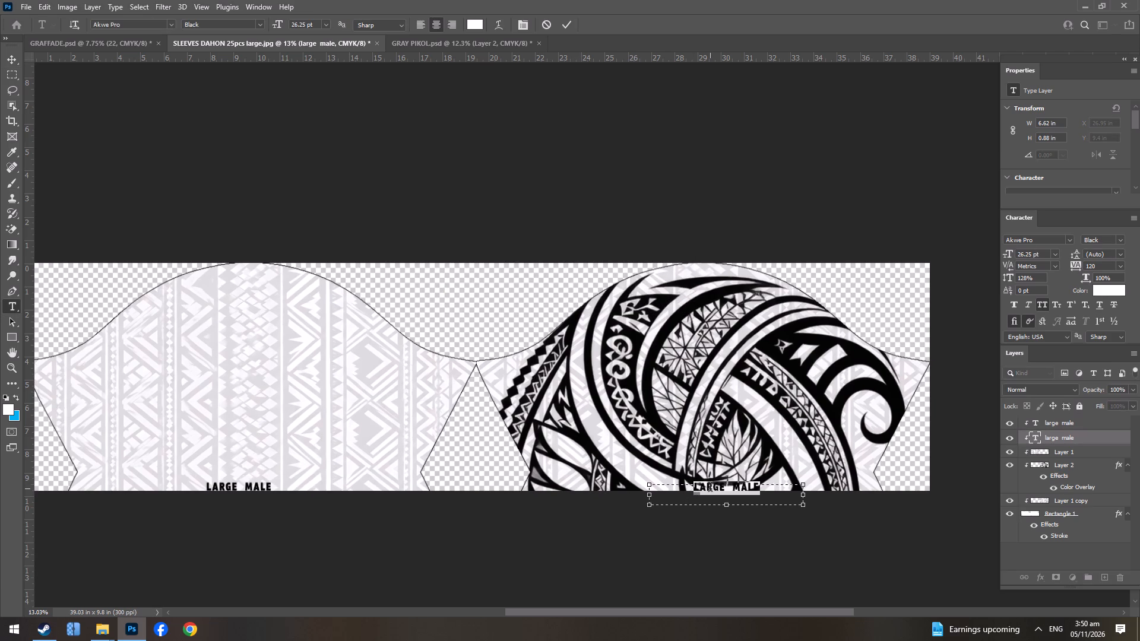
{"action": "type", "text": "medium male"}
{"action": "key", "text": "Return"}
{"action": "key", "text": "v"}
Shift the right sleeve's "medium male" label slightly left along the bottom edge, to about X 26.57, Y 9.4 in.
{"action": "scroll", "coordinate": [727, 484], "scroll_direction": "up", "scroll_amount": 3, "text": "alt"}
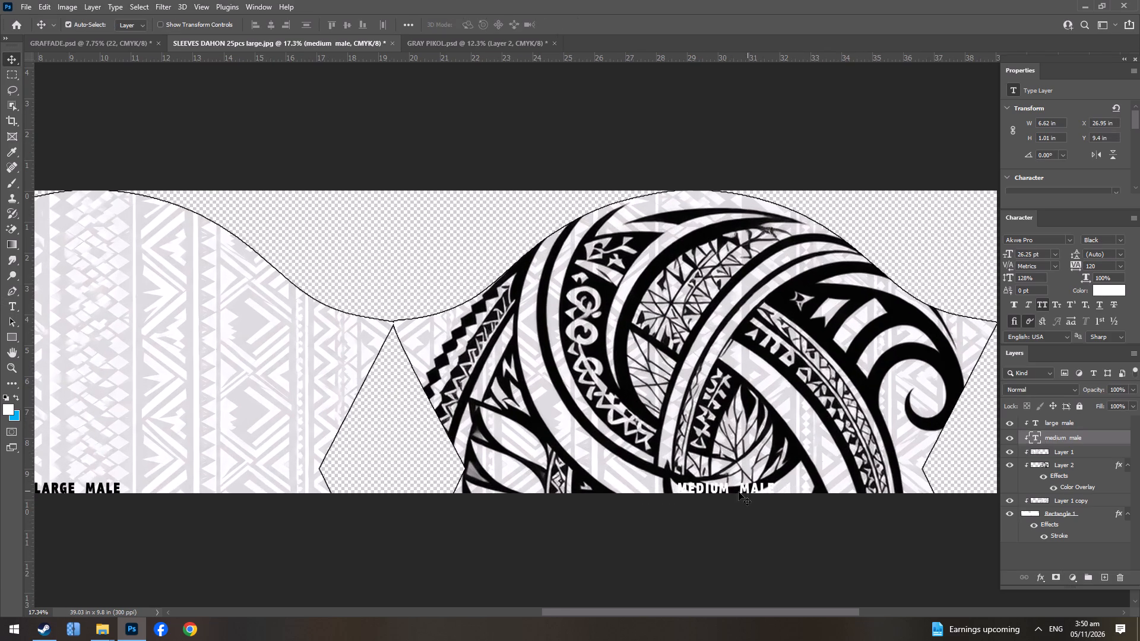
{"action": "left_click_drag", "start_coordinate": [710, 491], "coordinate": [691, 487]}
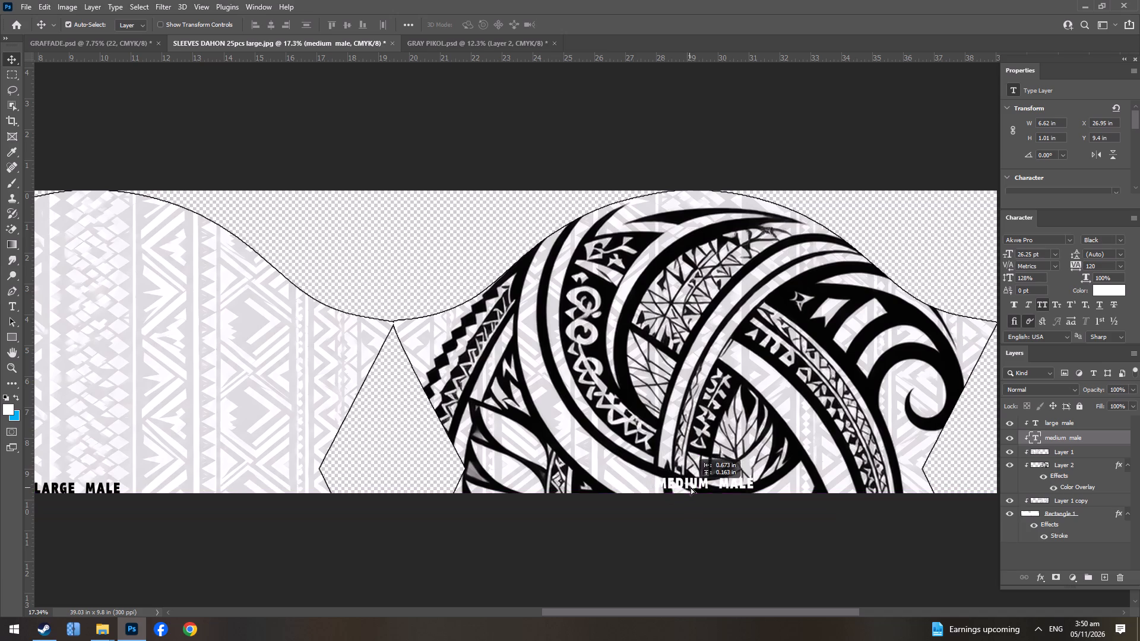
{"action": "left_click_drag", "start_coordinate": [691, 487], "coordinate": [695, 490]}
Change the black label on the left sleeve to read "medium male".
{"action": "scroll", "coordinate": [693, 490], "scroll_direction": "down", "scroll_amount": 3, "text": "alt"}
{"action": "double_click", "coordinate": [253, 487]}
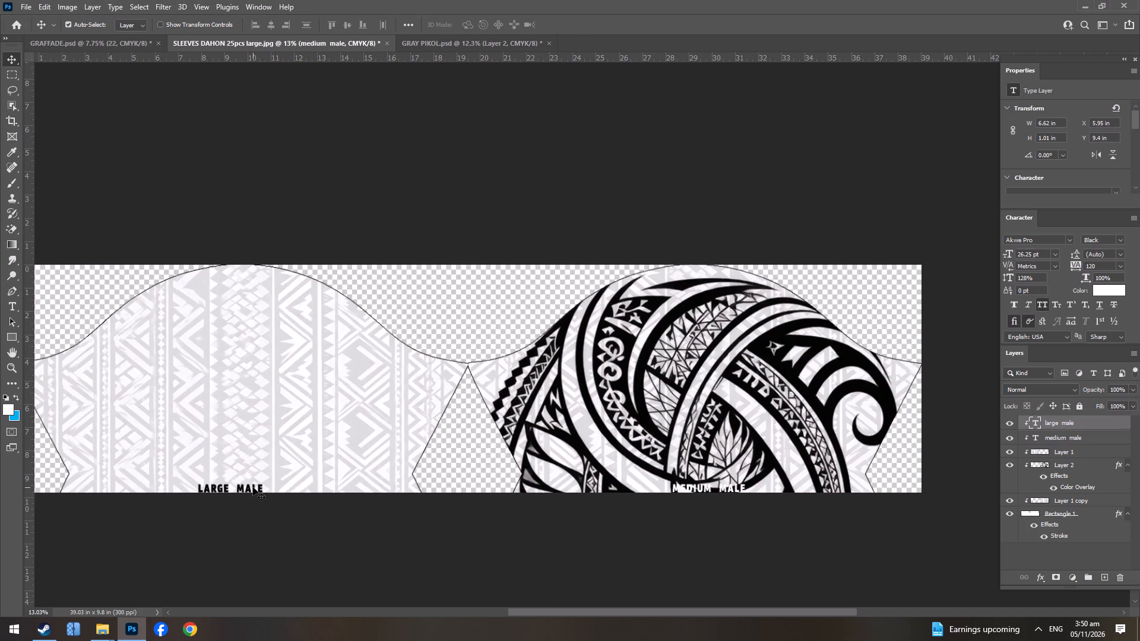
{"action": "type", "text": "medium male"}
{"action": "key", "text": "Return"}
Save a JPEG copy of the sleeves as MEDIUM MALE GREY in the ..mv folder on drive D.
{"action": "key", "text": "ctrl+alt+s"}
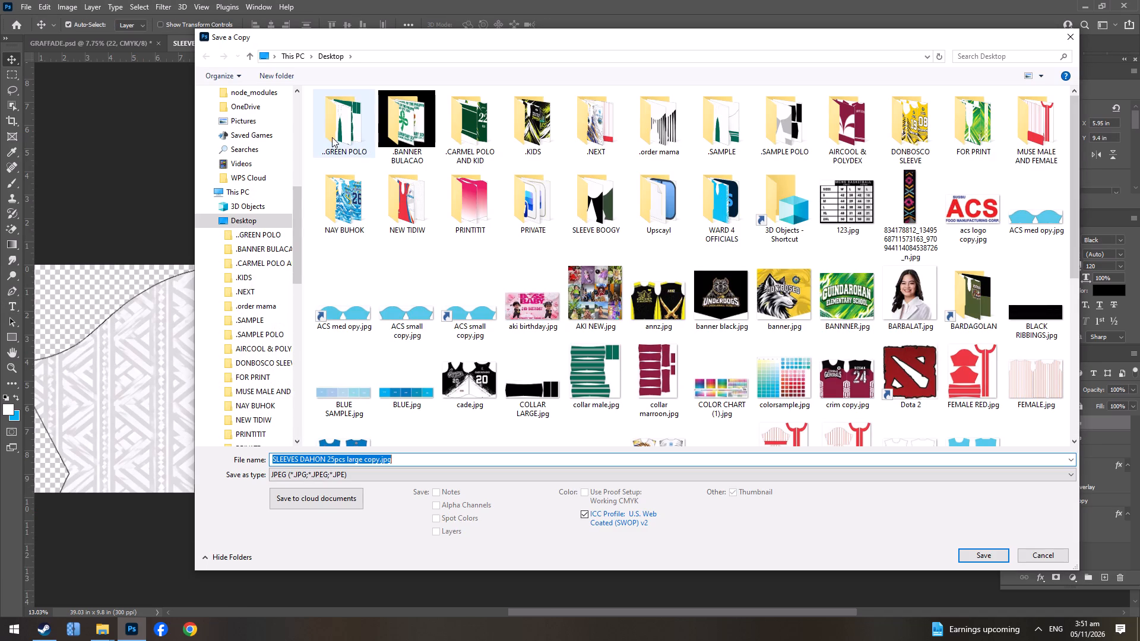
{"action": "left_click", "coordinate": [242, 195]}
{"action": "double_click", "coordinate": [508, 215]}
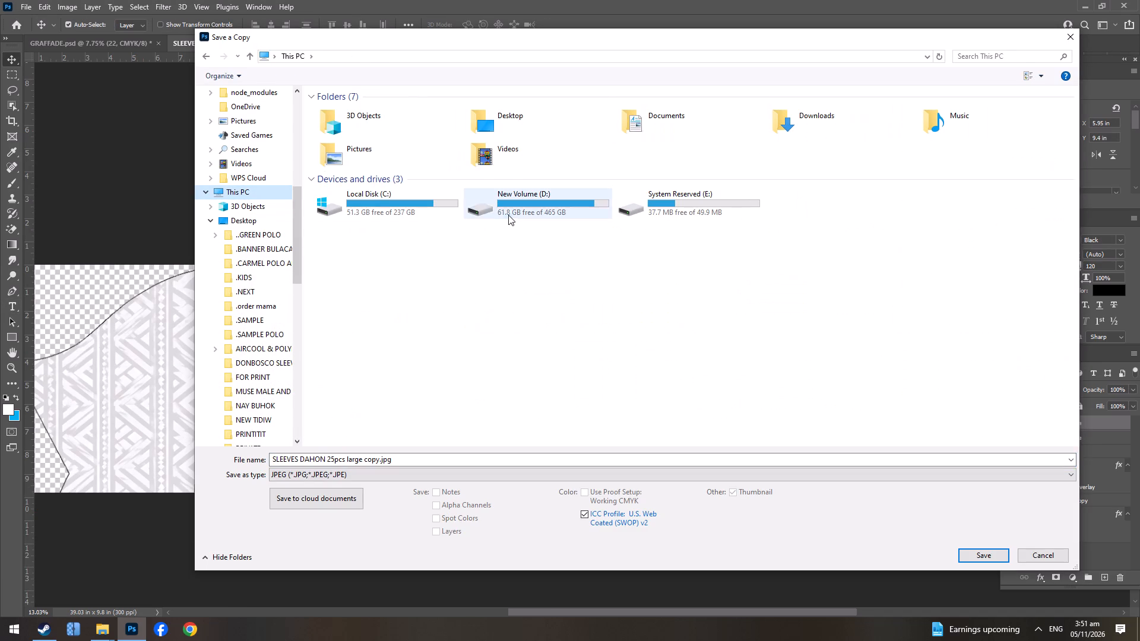
{"action": "double_click", "coordinate": [350, 153]}
{"action": "left_click", "coordinate": [347, 465]}
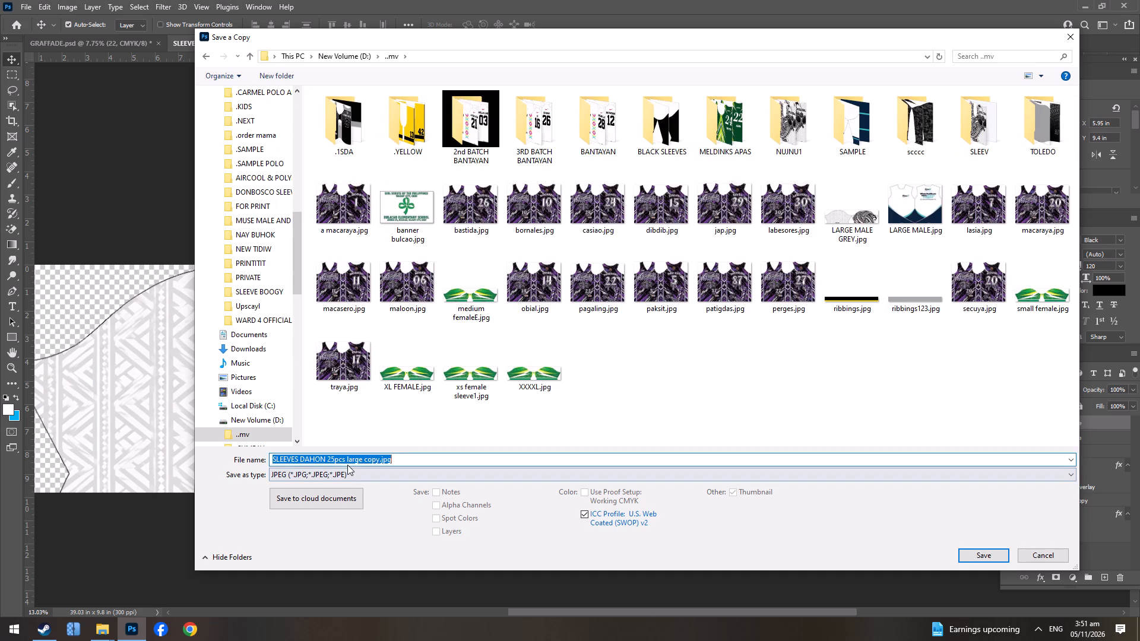
{"action": "type", "text": "MEDIUM MALE GREY"}
{"action": "key", "text": "Return"}
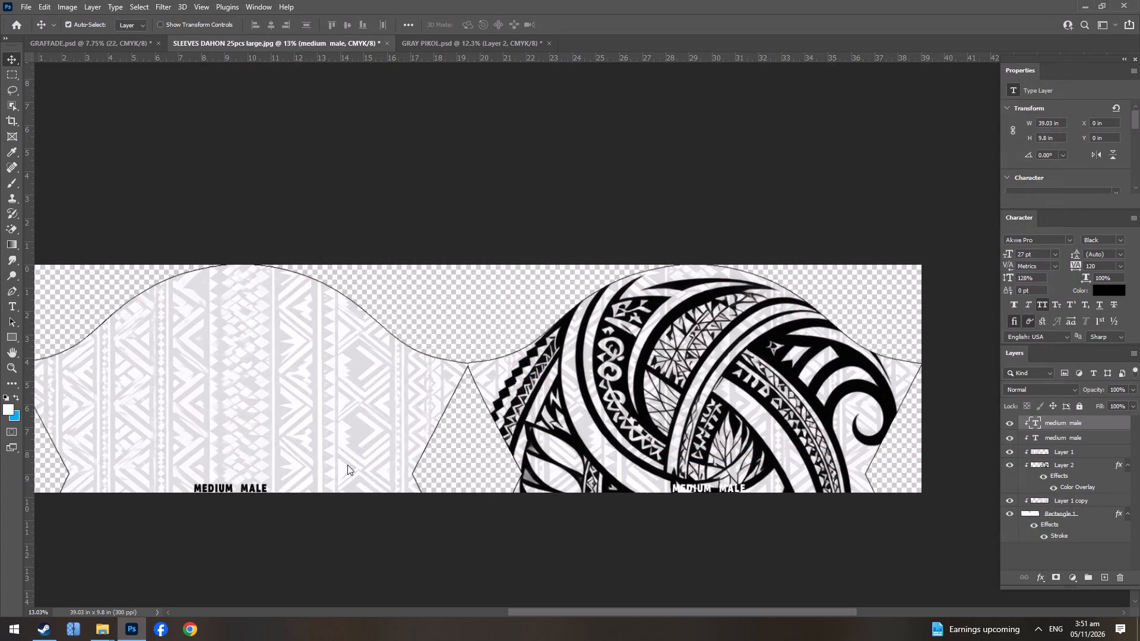
{"action": "left_click", "coordinate": [648, 155]}
Check the sleeve document's current image size.
{"action": "scroll", "coordinate": [318, 382], "scroll_direction": "down", "scroll_amount": 3, "text": "alt"}
{"action": "scroll", "coordinate": [297, 411], "scroll_direction": "up", "scroll_amount": 5, "text": "alt"}
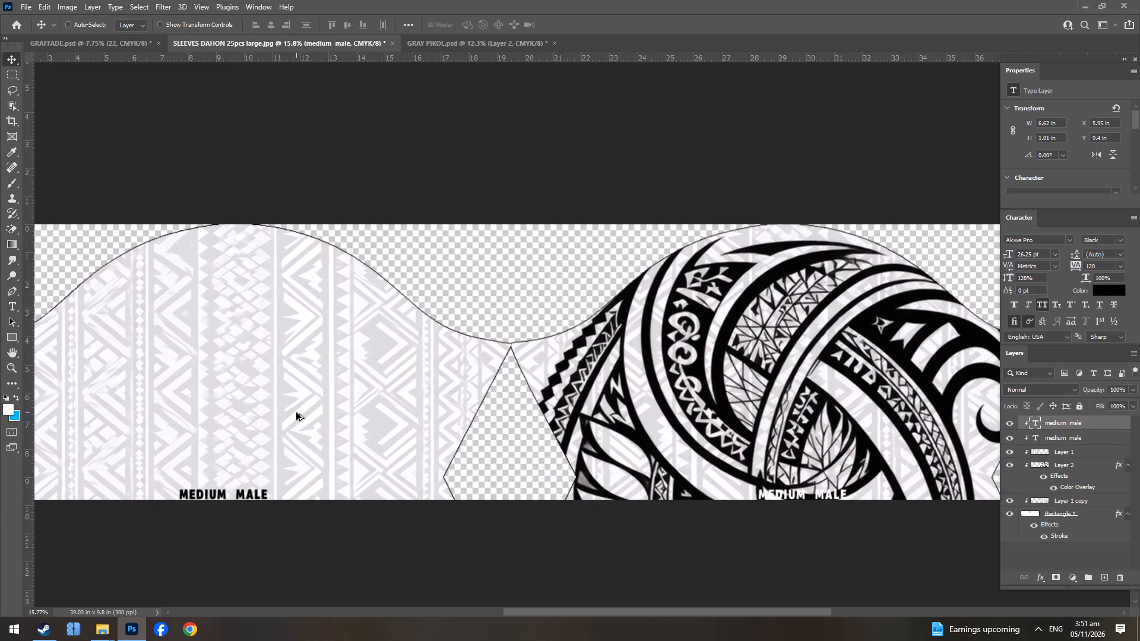
{"action": "key", "text": "ctrl+alt+i"}
{"action": "key", "text": "Return"}
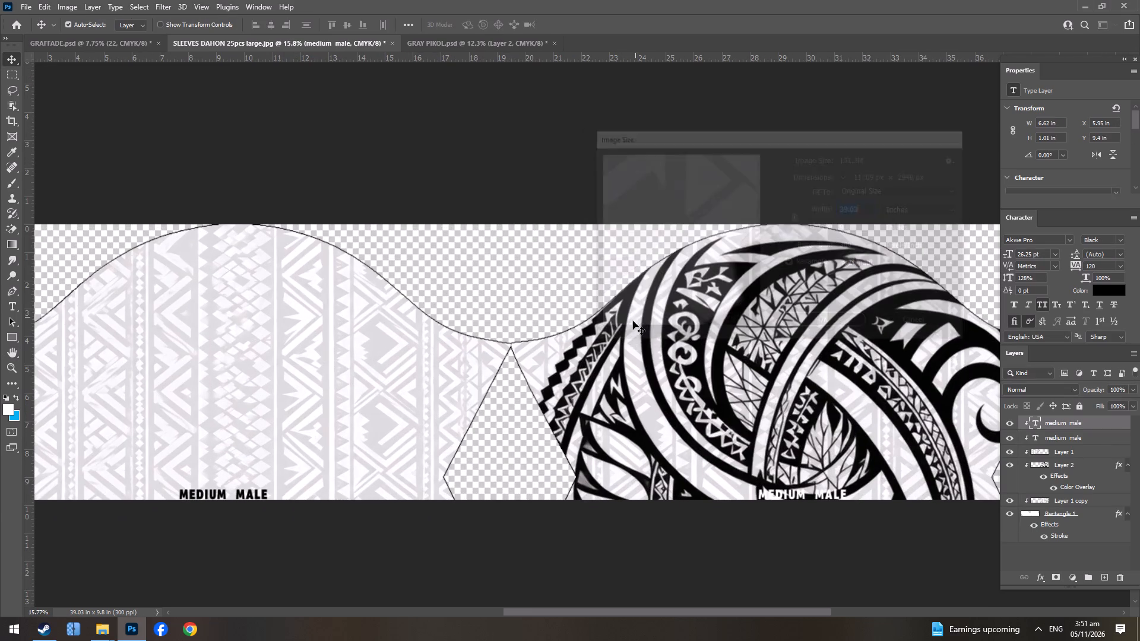
Change the white label on the right sleeve to read "large female".
{"action": "double_click", "coordinate": [789, 496]}
{"action": "type", "text": "large femae"}
{"action": "key", "text": "Return"}
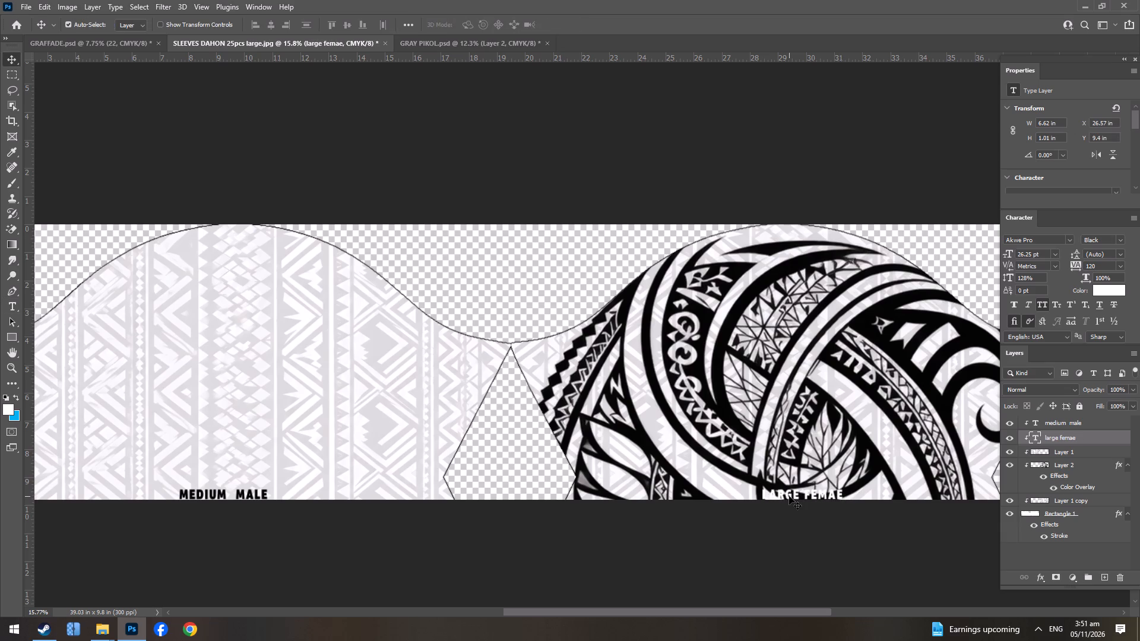
{"action": "double_click", "coordinate": [789, 496]}
{"action": "key", "text": "Right"}
{"action": "key", "text": "Left"}
{"action": "key", "text": "l"}
{"action": "key", "text": "Return"}
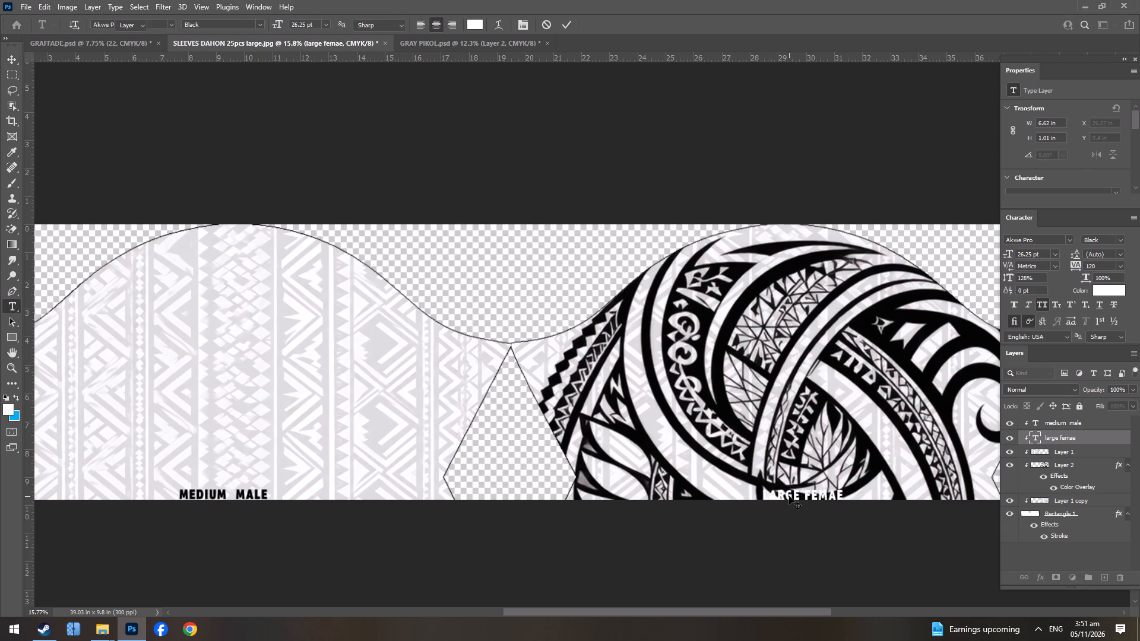
Change the black label on the left sleeve to read "large female".
{"action": "double_click", "coordinate": [205, 497]}
{"action": "type", "text": "large female"}
{"action": "key", "text": "Return"}
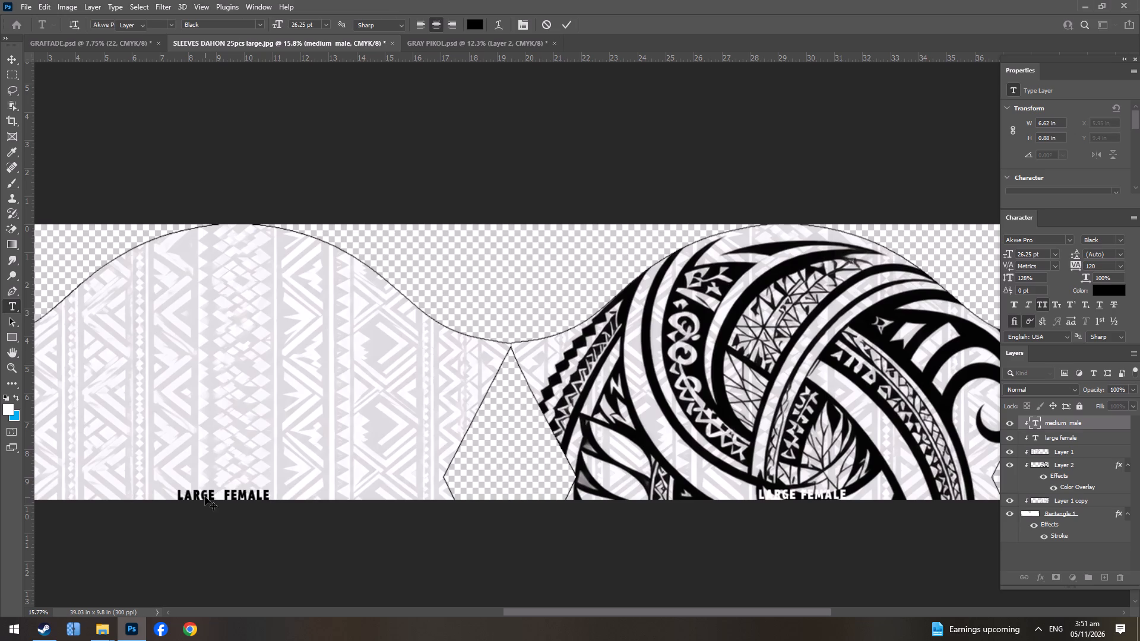
Save a JPEG copy of the sleeves as "large female grey" in the ..mv folder on drive D.
{"action": "key", "text": "ctrl+alt+s"}
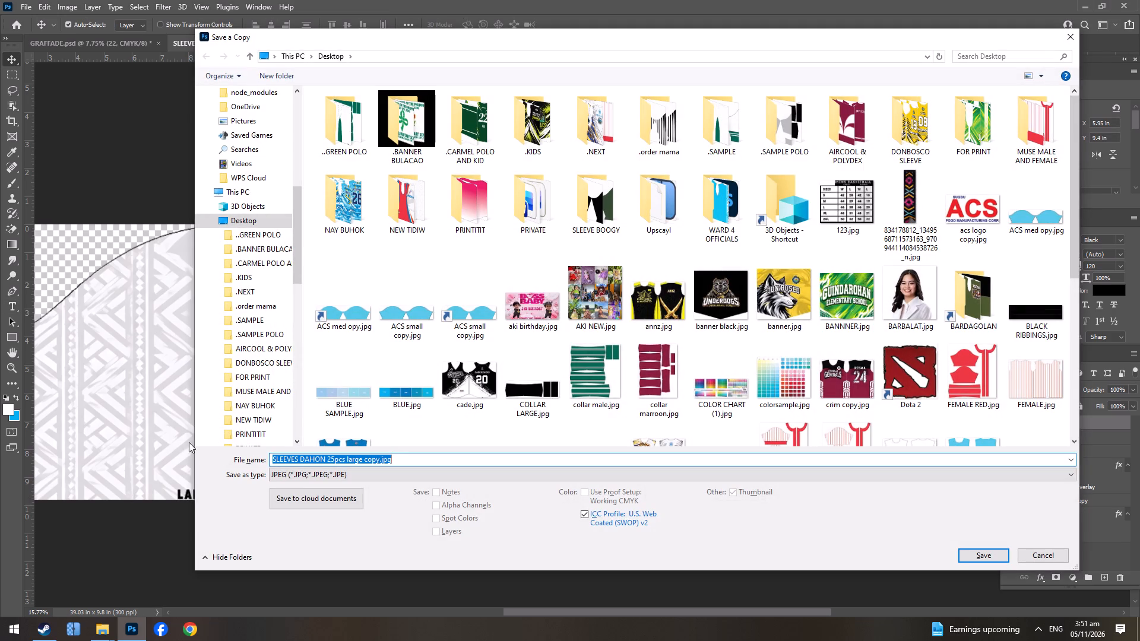
{"action": "left_click", "coordinate": [245, 194]}
{"action": "double_click", "coordinate": [517, 208]}
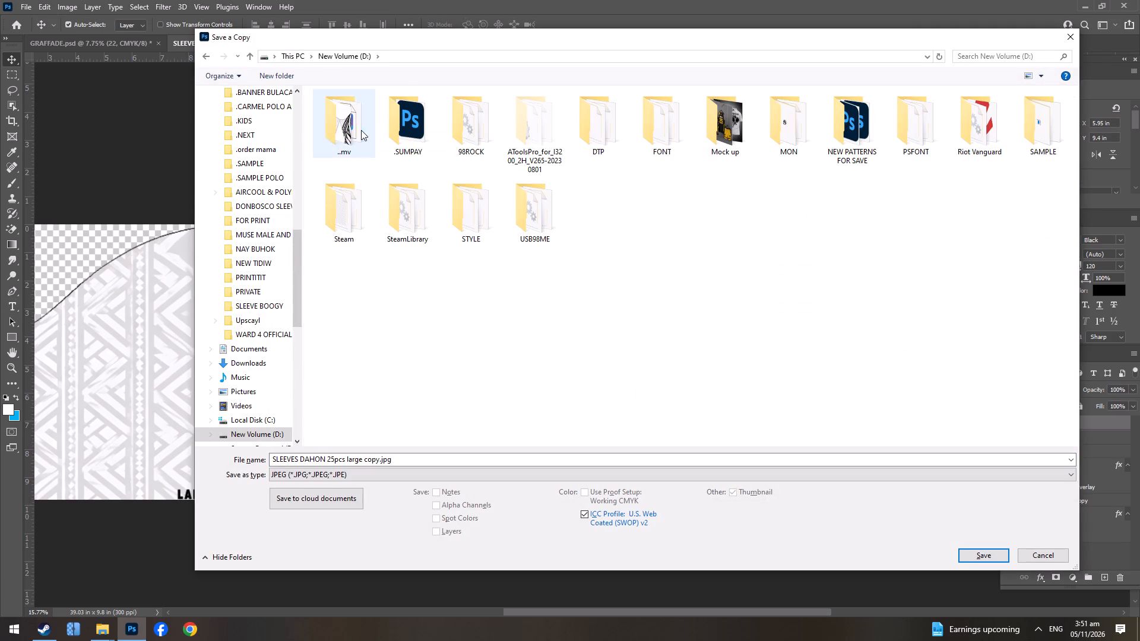
{"action": "double_click", "coordinate": [361, 130]}
{"action": "left_click", "coordinate": [374, 458]}
{"action": "type", "text": "large female grey"}
{"action": "key", "text": "Return"}
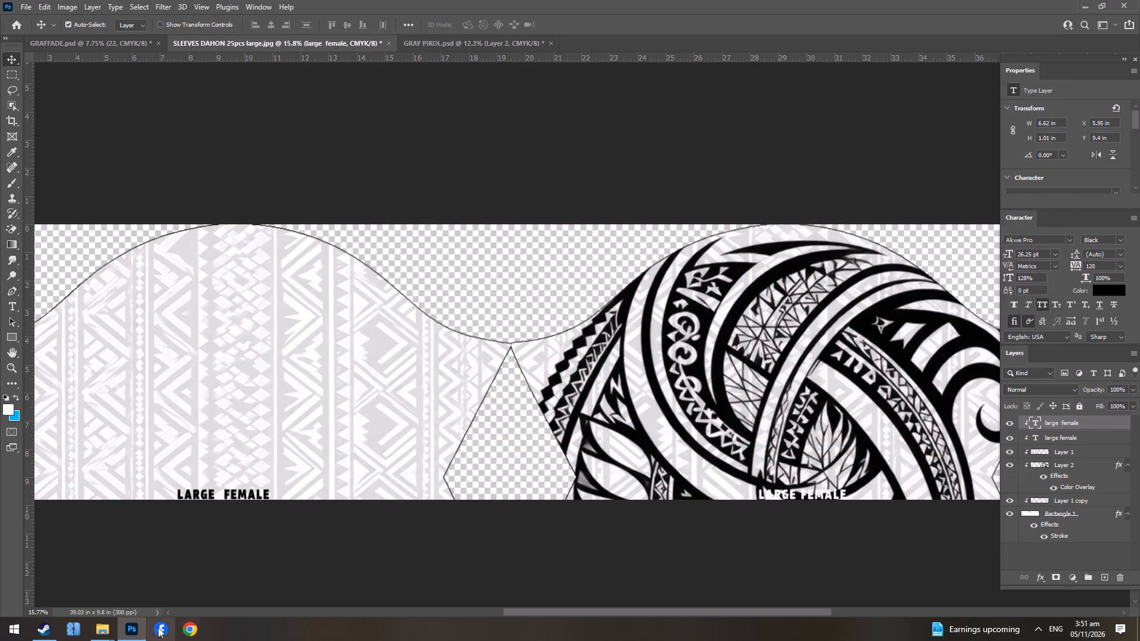
{"action": "left_click", "coordinate": [161, 640]}
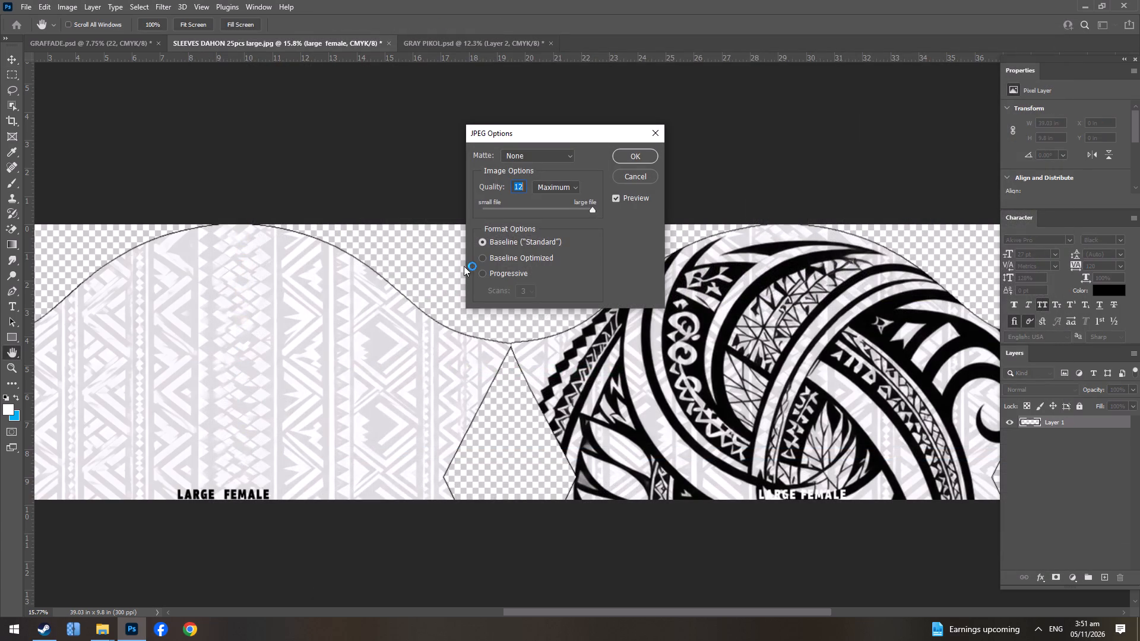
{"action": "key", "text": "alt+Tab"}
{"action": "key", "text": "alt+Tab"}
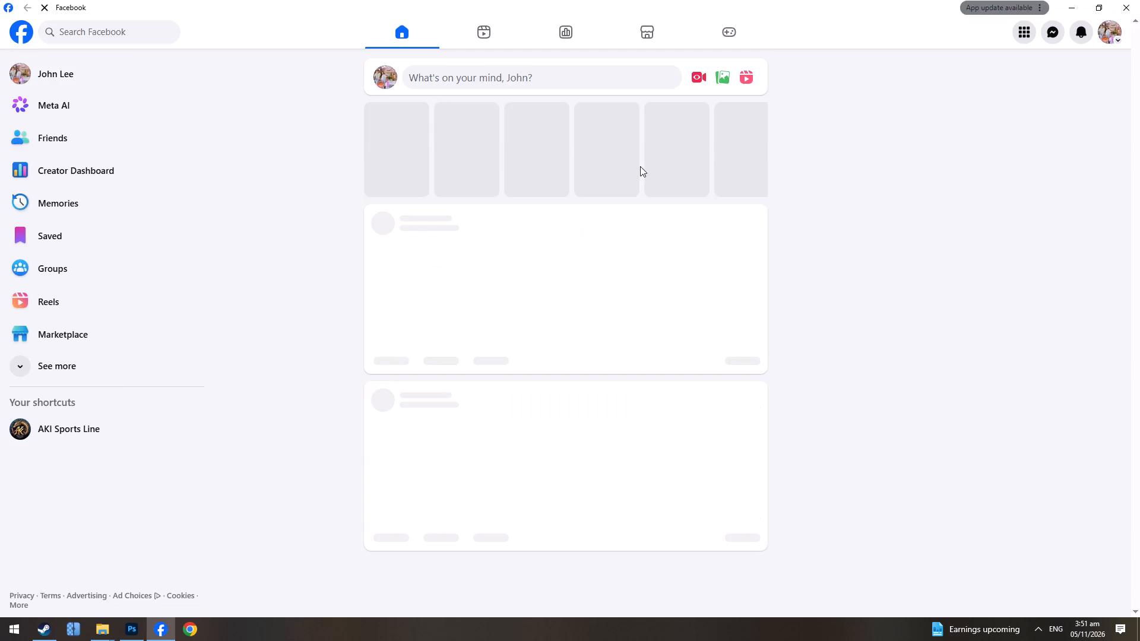
{"action": "key", "text": "alt+Tab"}
{"action": "left_click", "coordinate": [644, 159]}
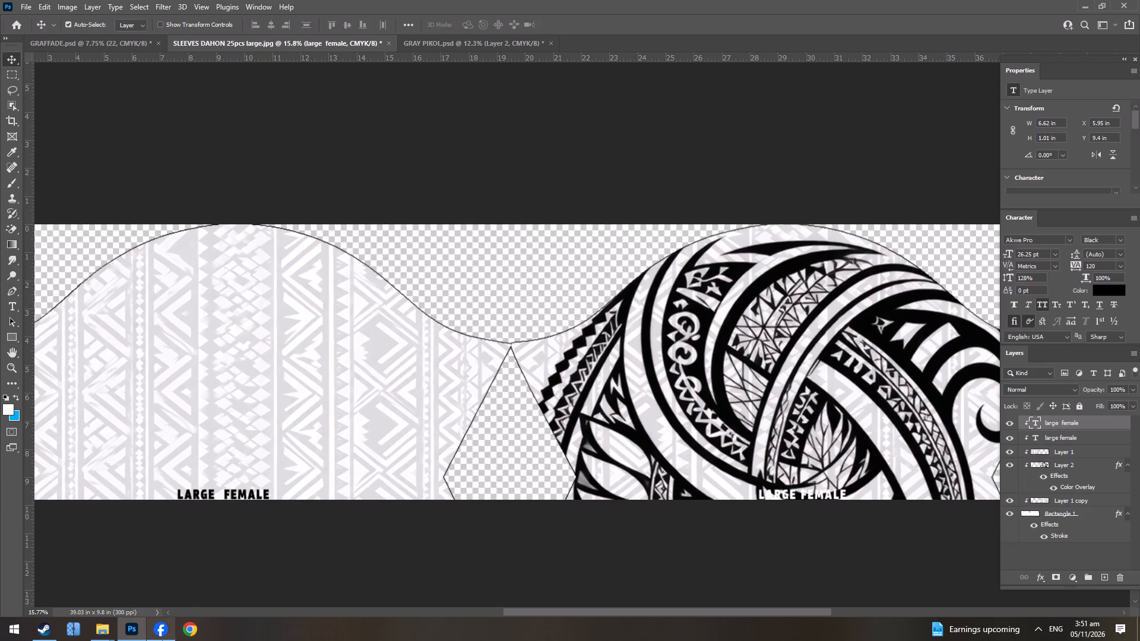
Resize the sleeve document to 38.03 inches wide and 9.6 inches high.
{"action": "key", "text": "ctrl+alt+i"}
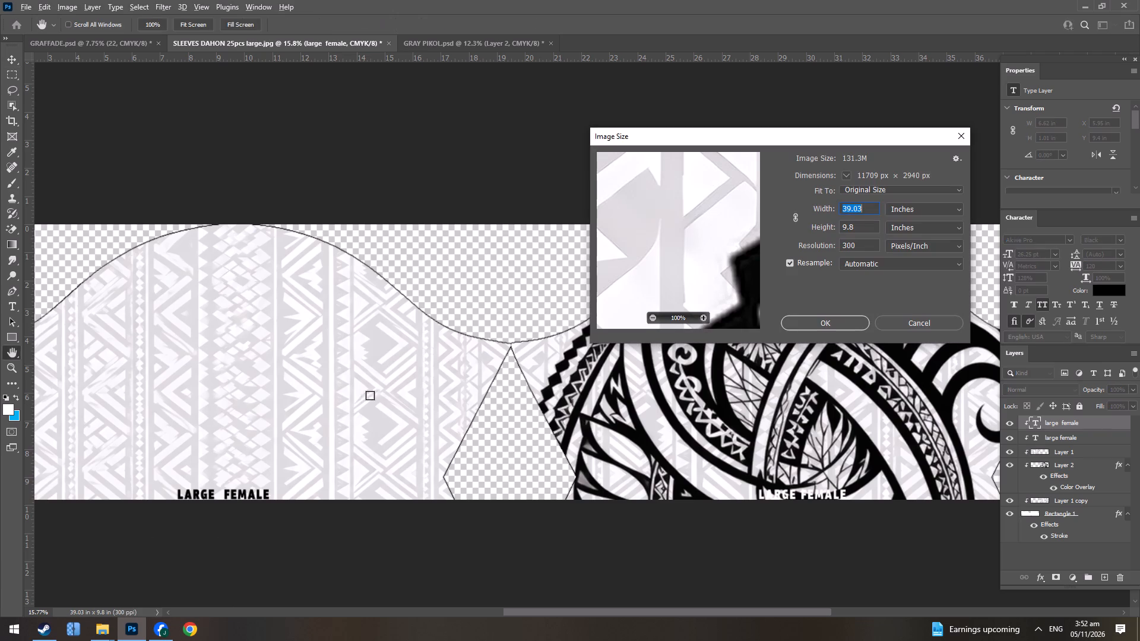
{"action": "left_click", "coordinate": [869, 232]}
{"action": "key", "text": "Left"}
{"action": "key", "text": "Right"}
{"action": "key", "text": "Right"}
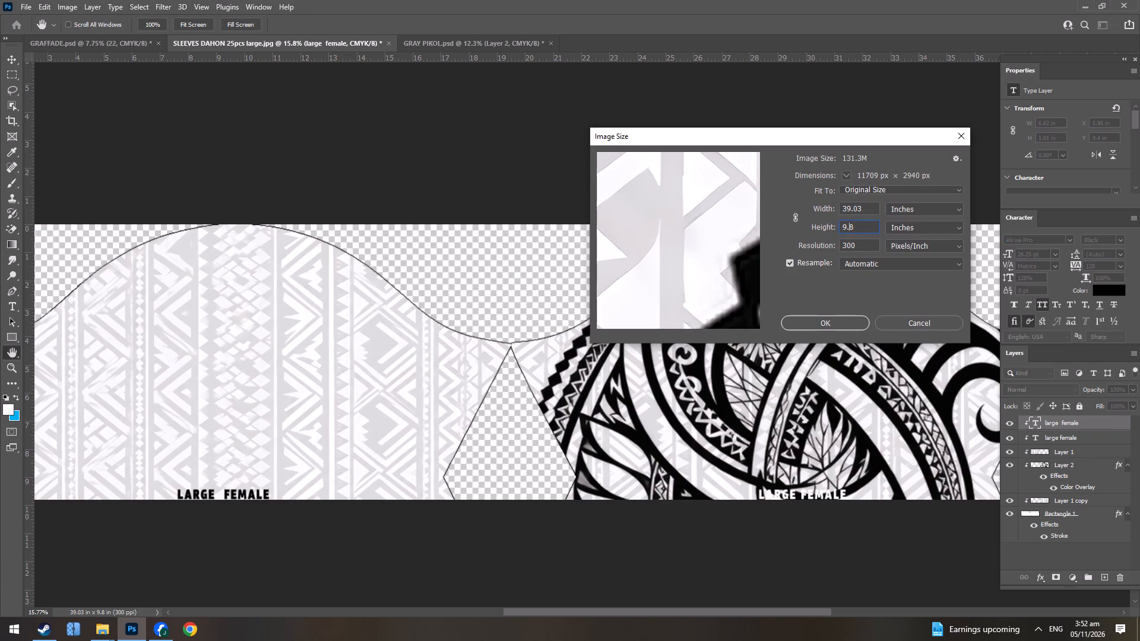
{"action": "key", "text": "Right"}
{"action": "key", "text": "BackSpace"}
{"action": "key", "text": "6"}
{"action": "left_click", "coordinate": [860, 206]}
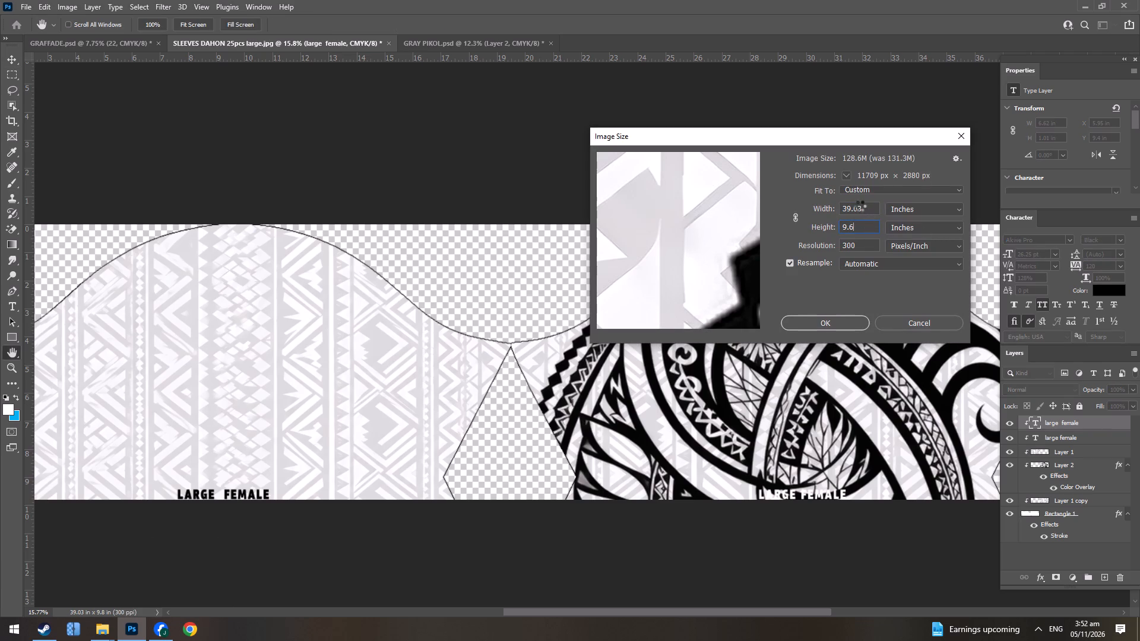
{"action": "key", "text": "Left"}
{"action": "key", "text": "Left"}
{"action": "key", "text": "Left"}
{"action": "key", "text": "BackSpace"}
{"action": "key", "text": "8"}
{"action": "key", "text": "Return"}
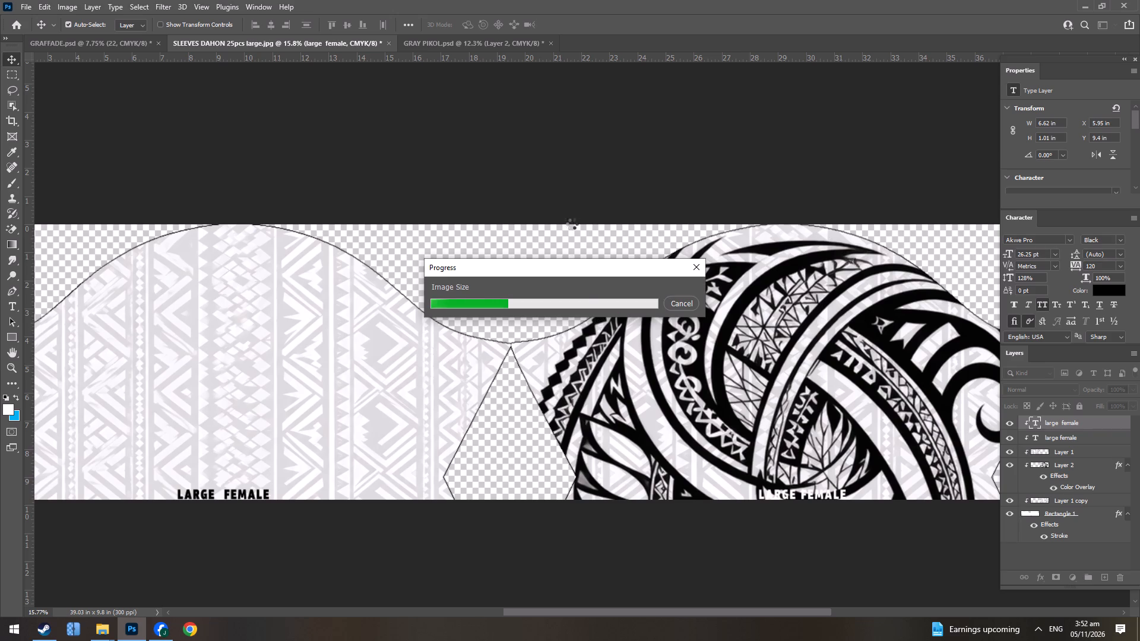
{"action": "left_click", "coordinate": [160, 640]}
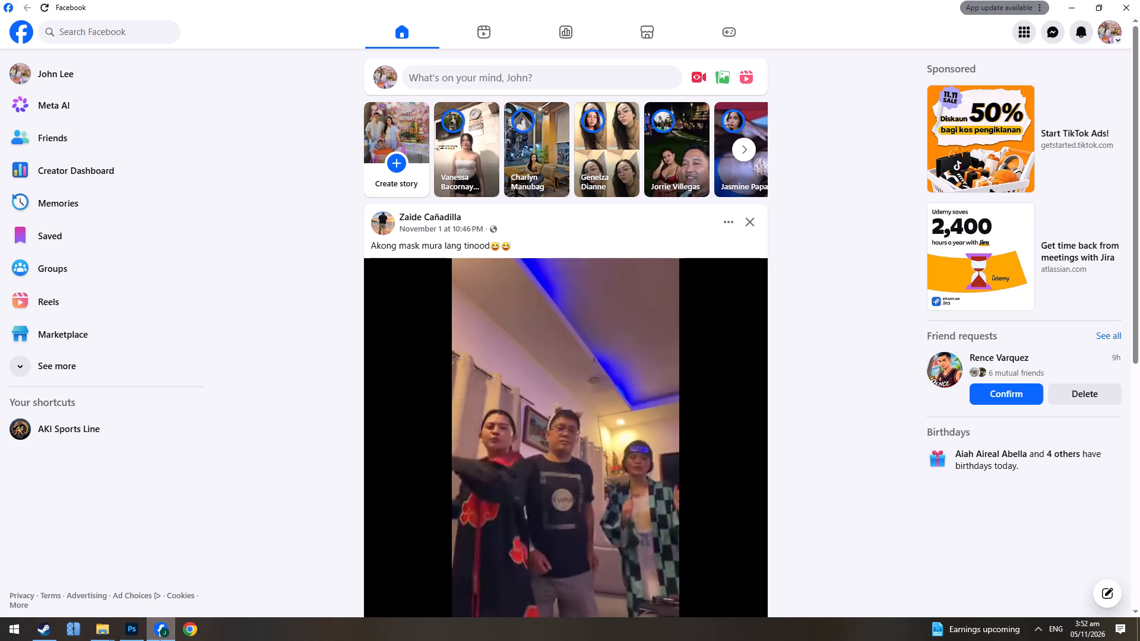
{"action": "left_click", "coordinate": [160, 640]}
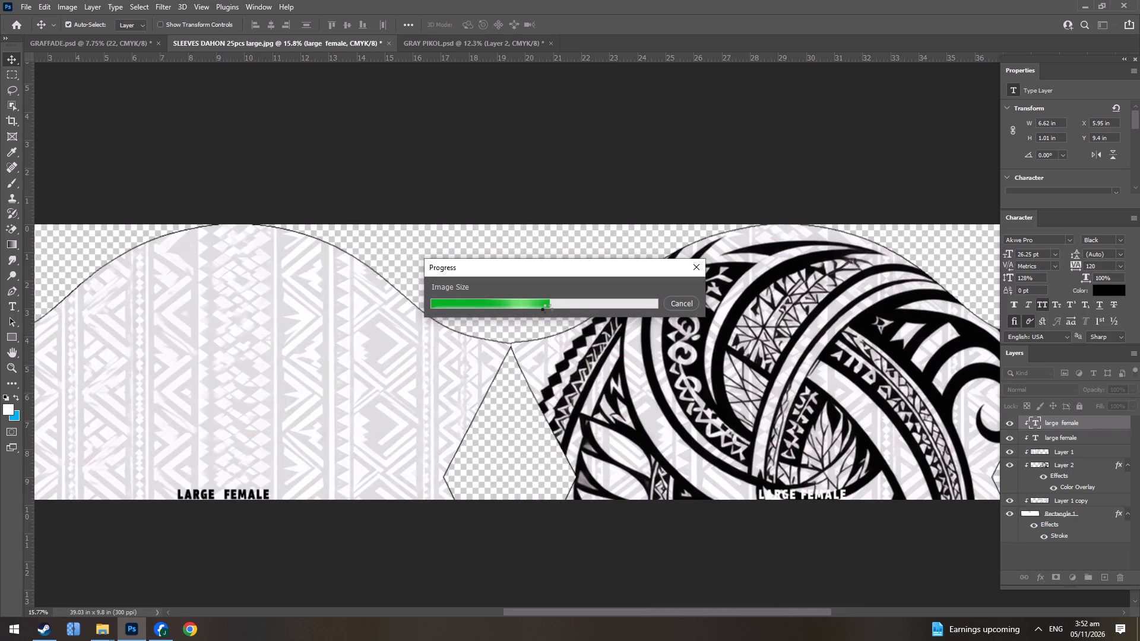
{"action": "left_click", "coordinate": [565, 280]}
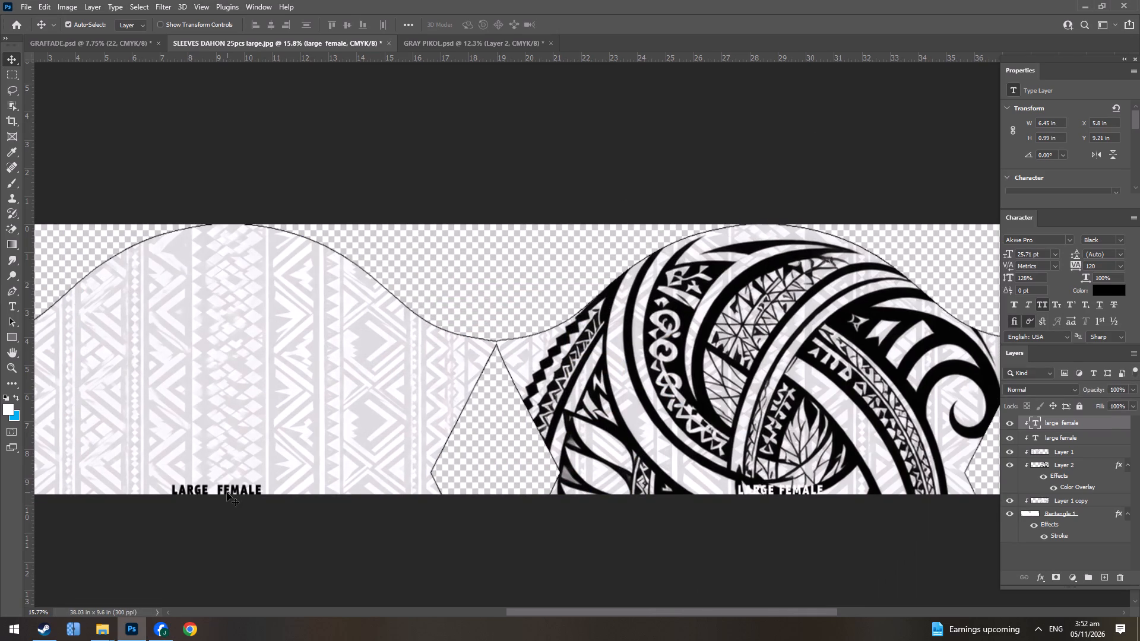
Change the black label on the left sleeve to read "small male".
{"action": "double_click", "coordinate": [227, 493]}
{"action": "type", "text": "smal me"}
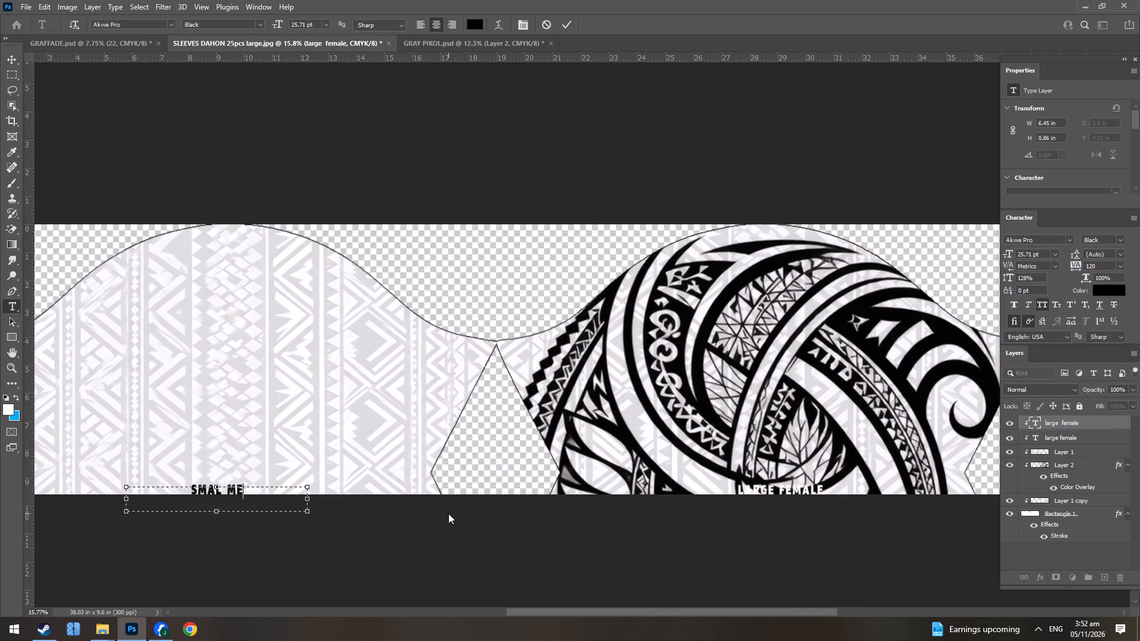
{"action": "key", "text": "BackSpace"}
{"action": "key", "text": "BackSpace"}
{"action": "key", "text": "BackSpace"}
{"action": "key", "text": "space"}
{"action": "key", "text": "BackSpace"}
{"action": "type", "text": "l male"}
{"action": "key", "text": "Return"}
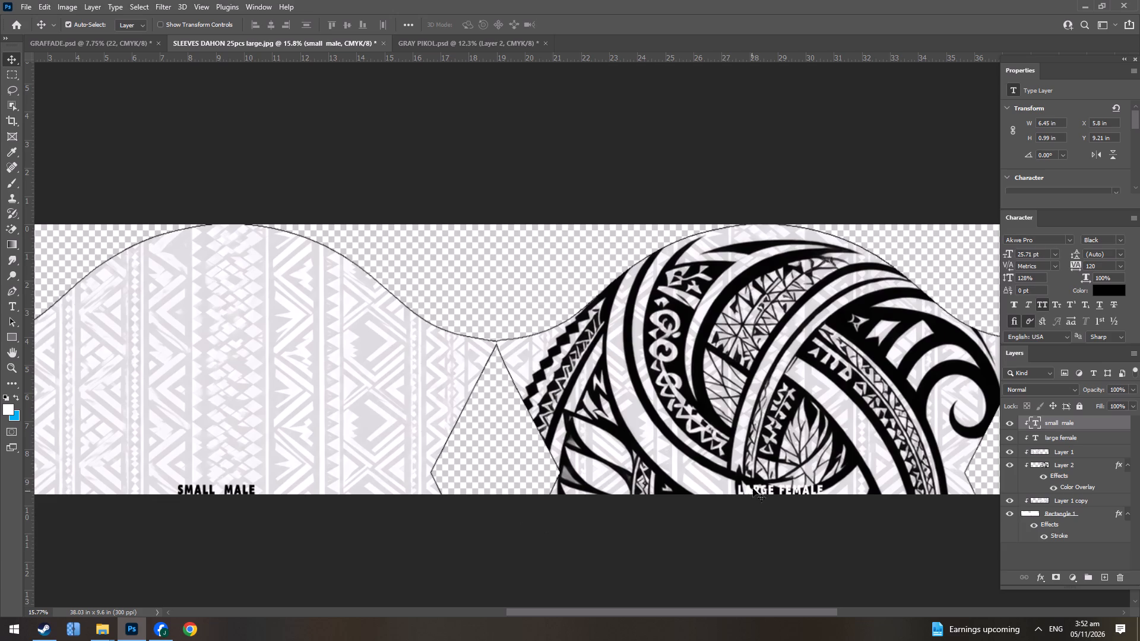
Change the white label on the right sleeve to read "small male".
{"action": "double_click", "coordinate": [756, 487]}
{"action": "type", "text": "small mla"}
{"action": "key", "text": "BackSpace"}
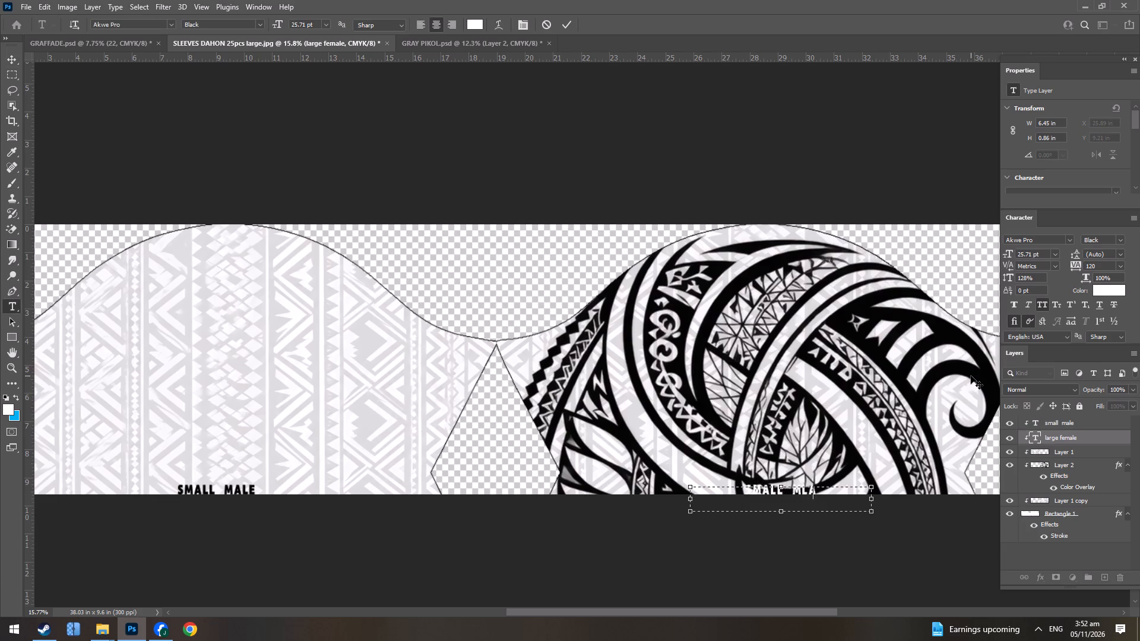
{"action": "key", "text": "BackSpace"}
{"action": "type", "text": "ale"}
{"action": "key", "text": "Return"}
Begin saving a JPEG copy of the sleeve document with the small male labels.
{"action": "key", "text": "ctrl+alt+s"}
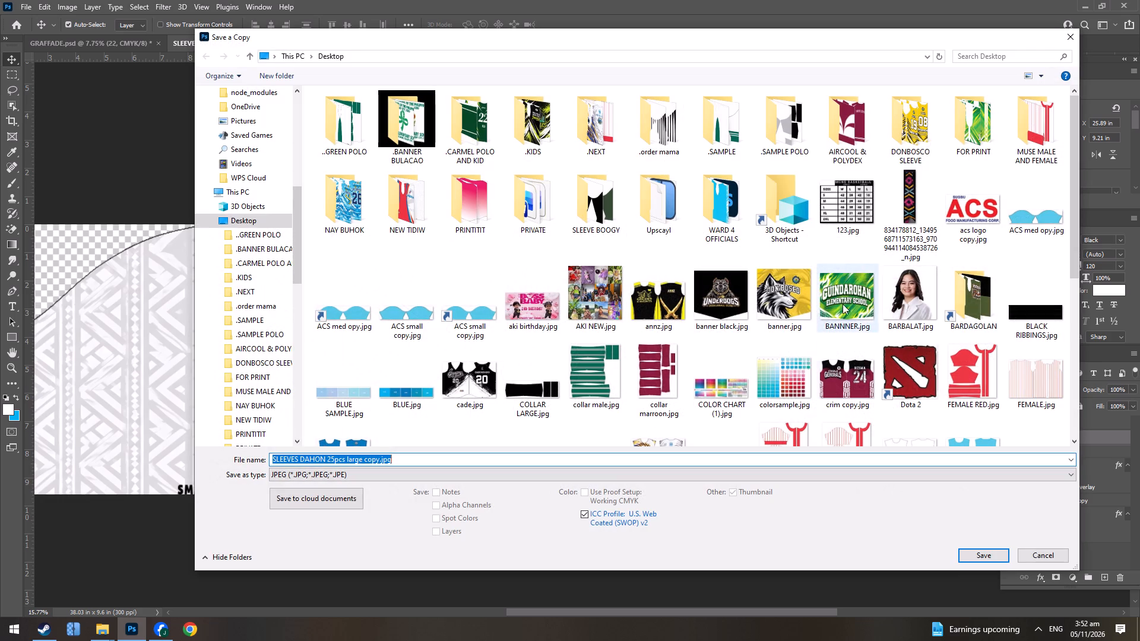
Shift the white "small male" label on the black tribal sleeve about 0.38 inches horizontally, to an X position of 26.27 inches.
{"action": "left_click", "coordinate": [1038, 557]}
{"action": "left_click_drag", "start_coordinate": [802, 490], "coordinate": [812, 488]}
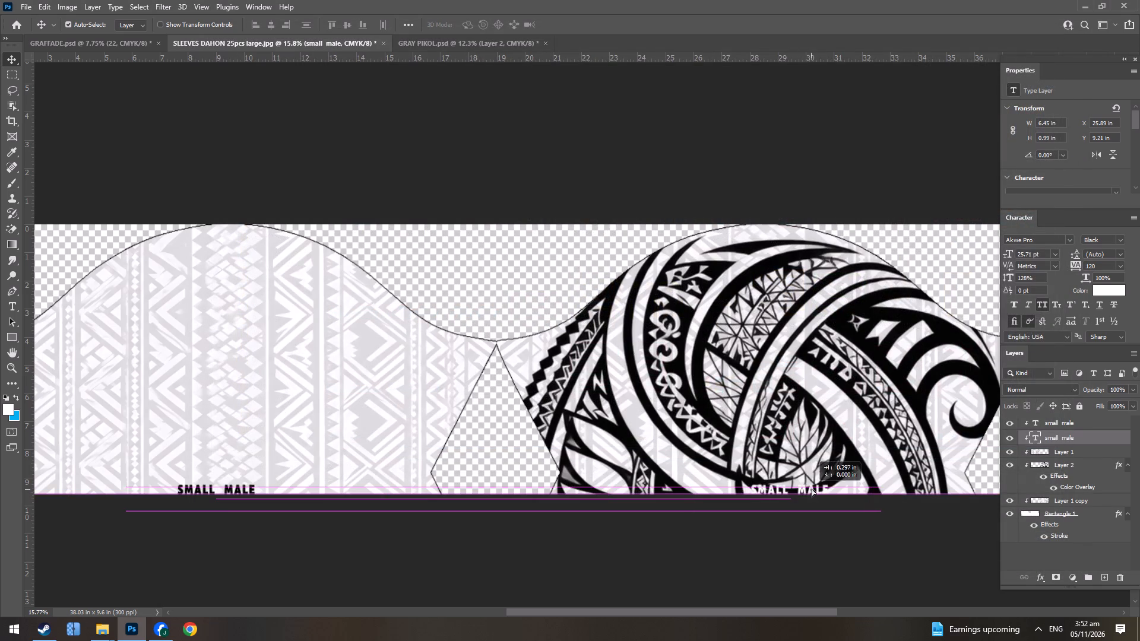
{"action": "left_click_drag", "start_coordinate": [812, 488], "coordinate": [812, 488]}
Save a JPEG copy of the sleeves as SMALL MALE in the ..mv folder on drive D.
{"action": "key", "text": "ctrl+alt+s"}
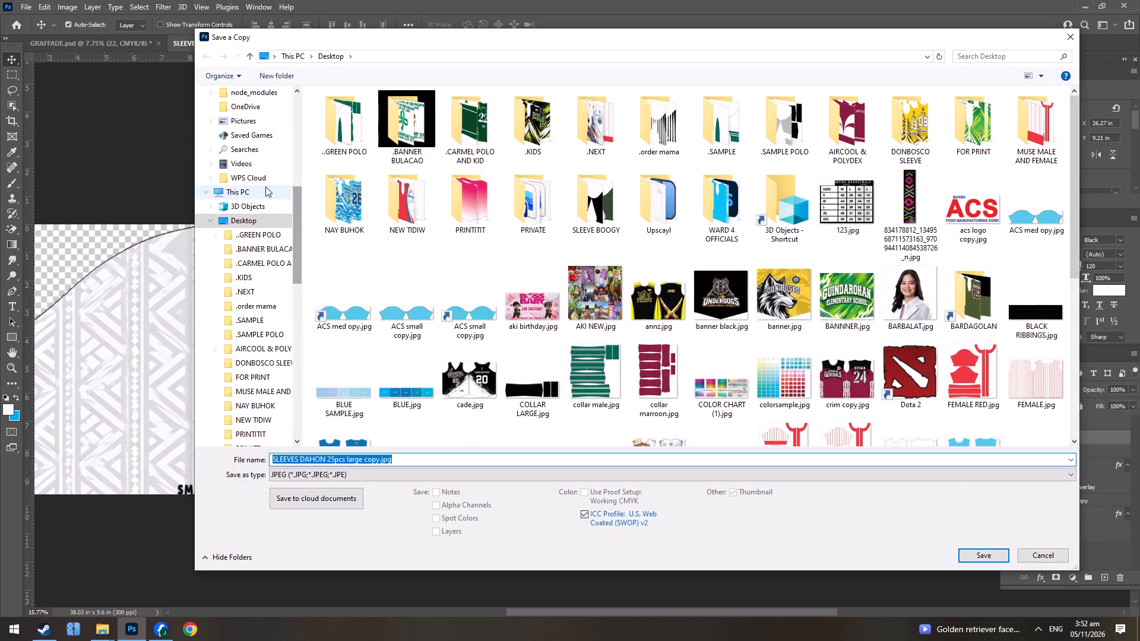
{"action": "left_click", "coordinate": [252, 191]}
{"action": "left_click", "coordinate": [507, 176]}
{"action": "double_click", "coordinate": [512, 200]}
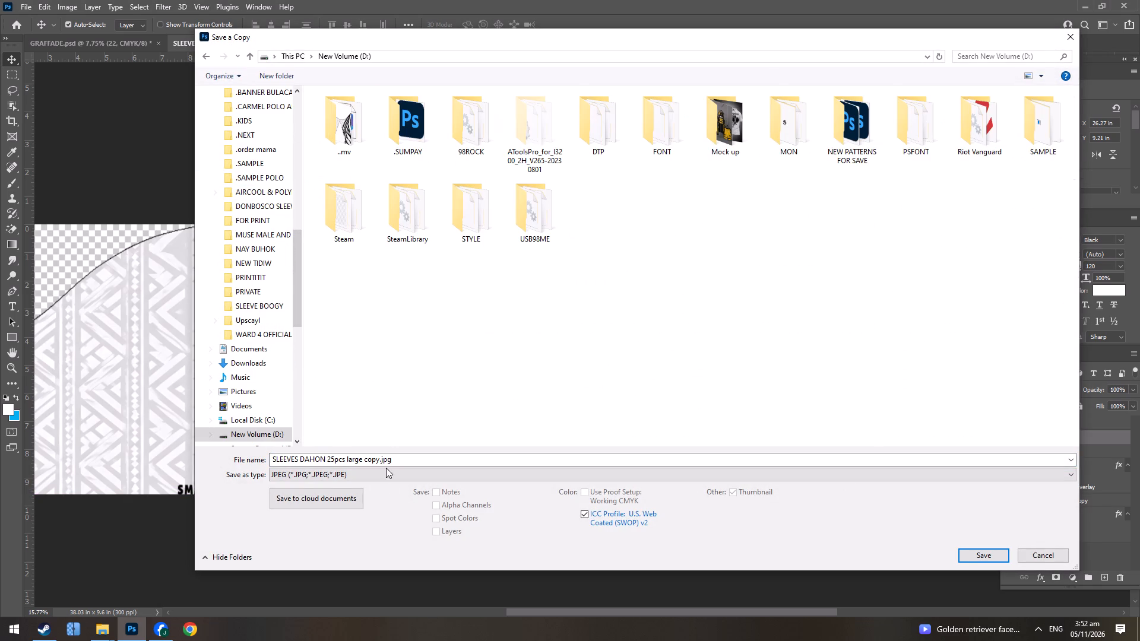
{"action": "double_click", "coordinate": [342, 130]}
{"action": "left_click", "coordinate": [356, 463]}
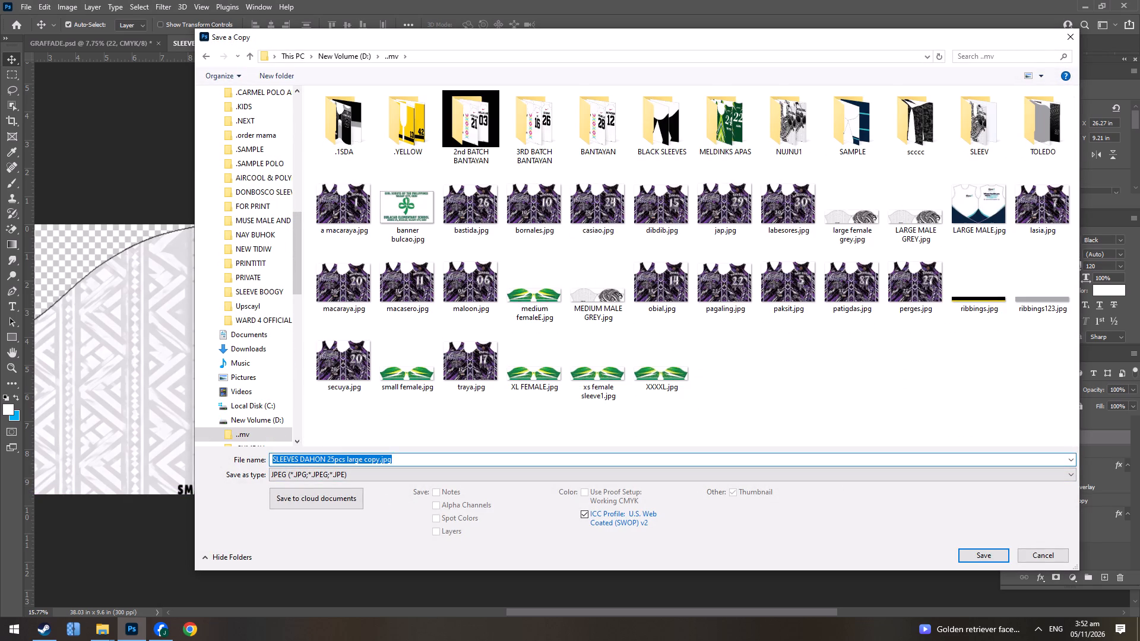
{"action": "type", "text": "SMALL MALE"}
{"action": "key", "text": "Return"}
{"action": "key", "text": "Return"}
{"action": "key", "text": "Return"}
{"action": "key", "text": "Return"}
{"action": "key", "text": "Return"}
{"action": "key", "text": "Return"}
{"action": "key", "text": "Return"}
{"action": "key", "text": "Return"}
{"action": "key", "text": "Return"}
{"action": "key", "text": "Return"}
{"action": "key", "text": "Return"}
{"action": "key", "text": "Return"}
{"action": "key", "text": "Return"}
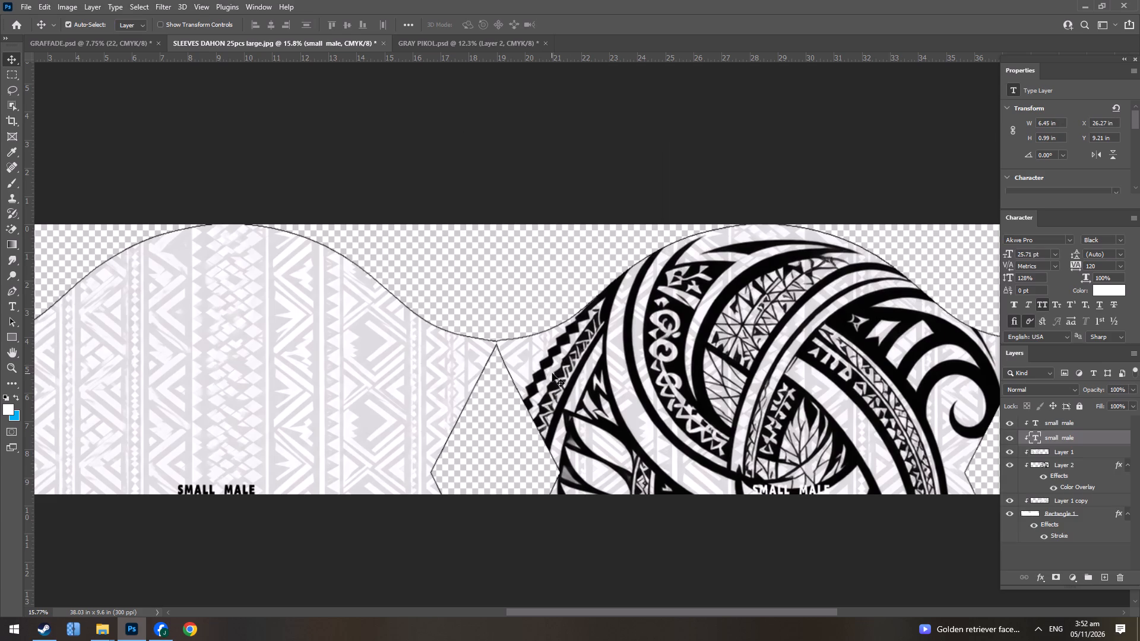
Change the white label on the black tribal sleeve to read "medium female".
{"action": "double_click", "coordinate": [778, 493]}
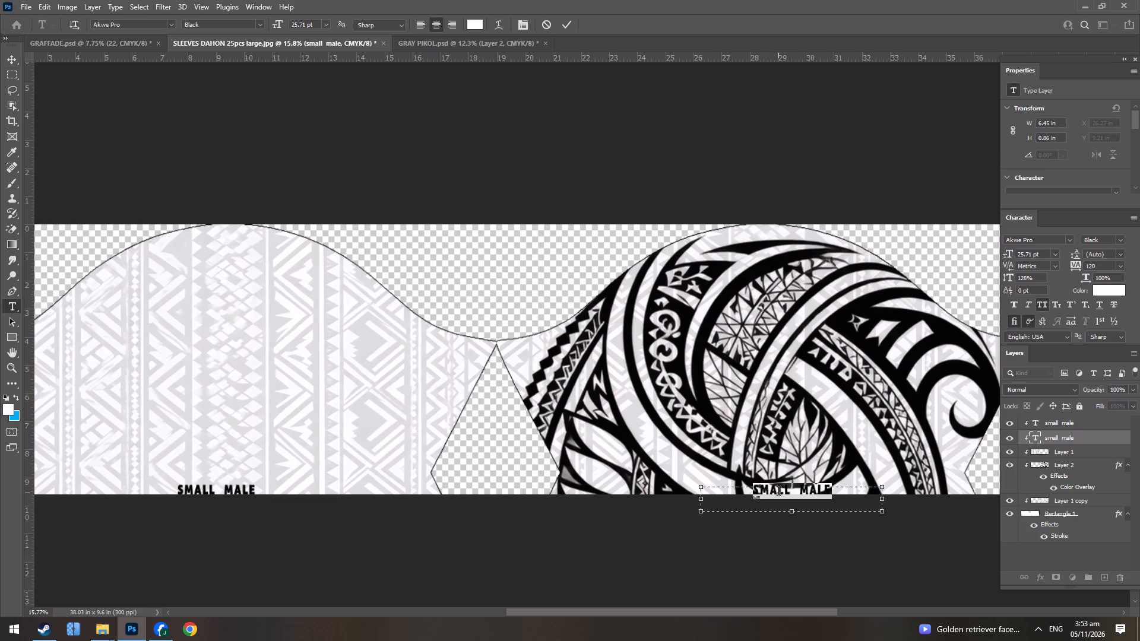
{"action": "type", "text": "medium mf"}
{"action": "key", "text": "BackSpace"}
{"action": "key", "text": "BackSpace"}
{"action": "type", "text": "fem"}
{"action": "type", "text": "ale"}
{"action": "key", "text": "Return"}
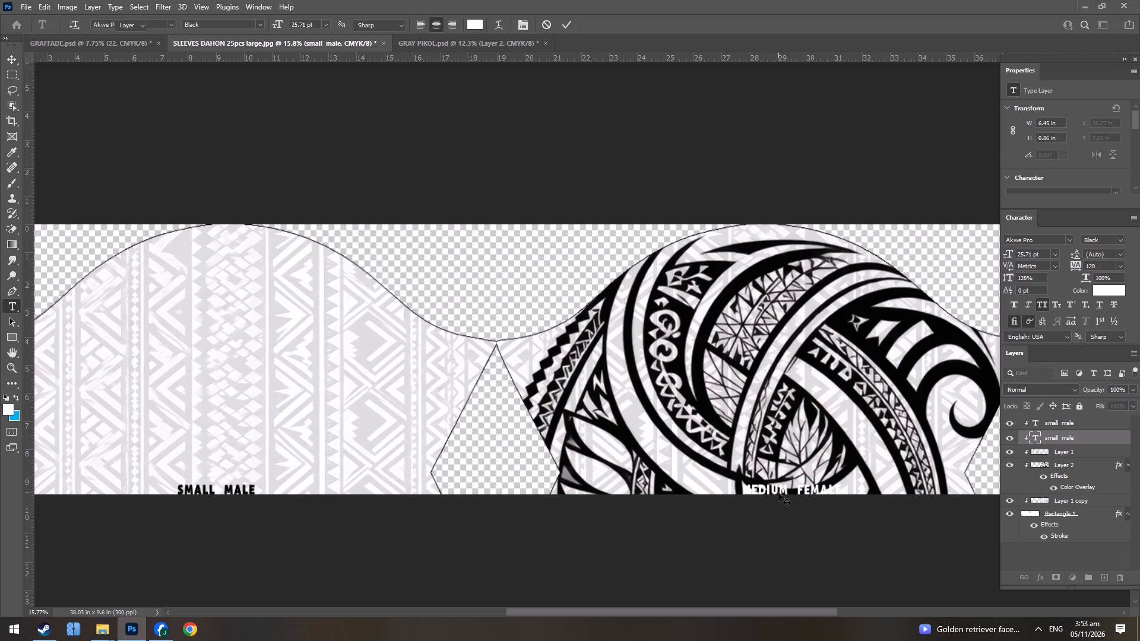
Change the black label on the gray-pattern sleeve to read "medium female".
{"action": "double_click", "coordinate": [249, 490]}
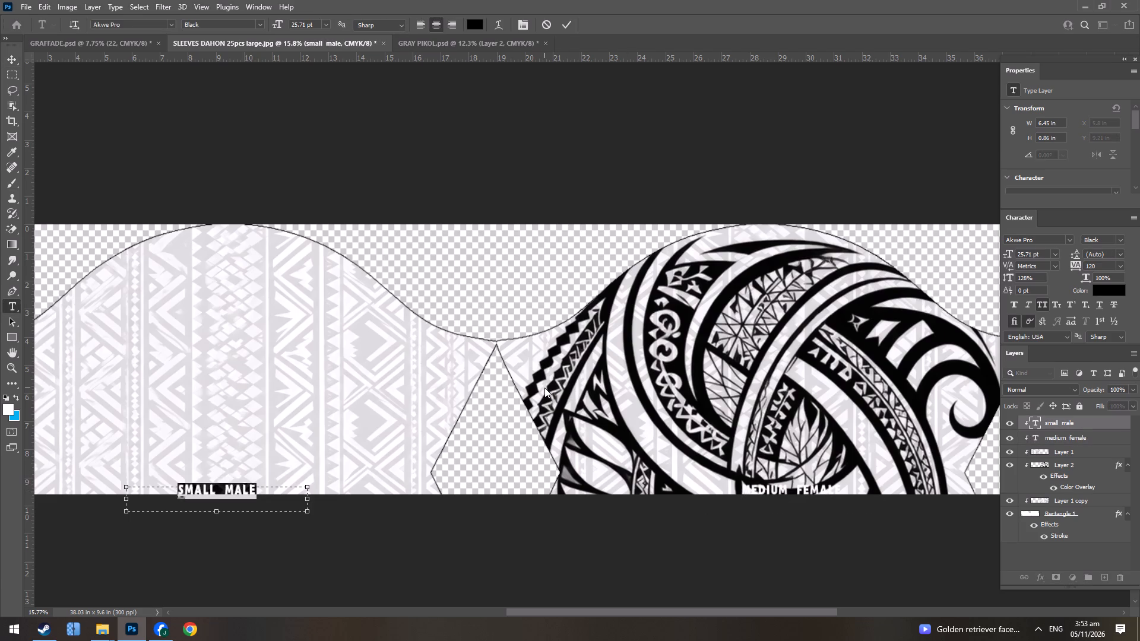
{"action": "type", "text": "medium female"}
{"action": "key", "text": "Return"}
Save a JPEG copy of the sleeves as "medium female grey" in the ..mv folder on drive D.
{"action": "key", "text": "ctrl+alt+s"}
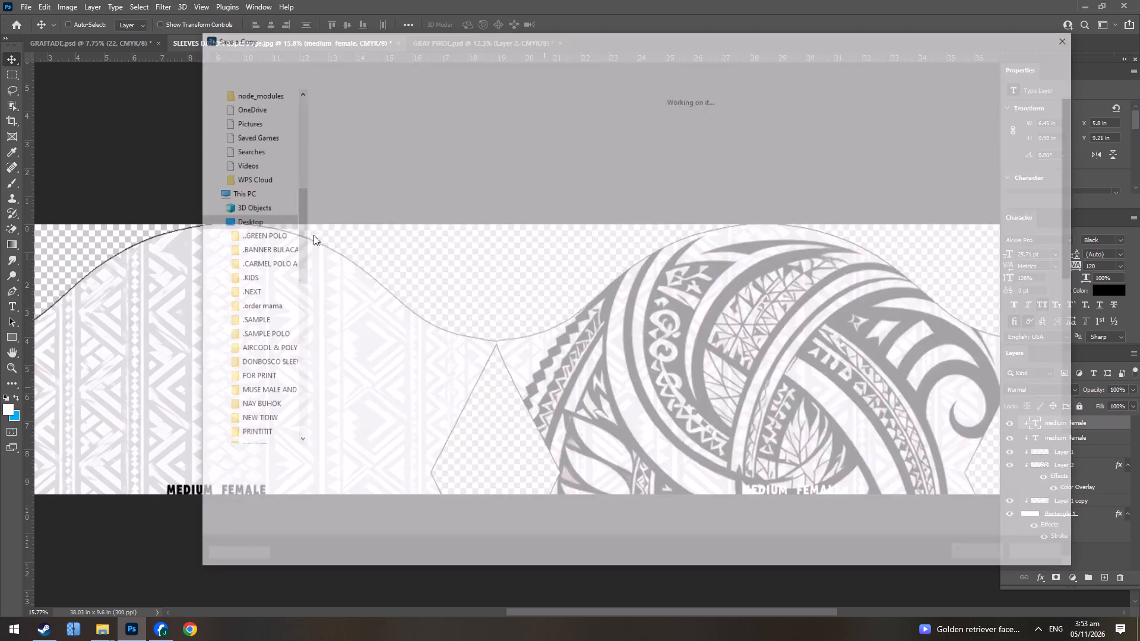
{"action": "left_click", "coordinate": [330, 119]}
{"action": "left_click", "coordinate": [255, 190]}
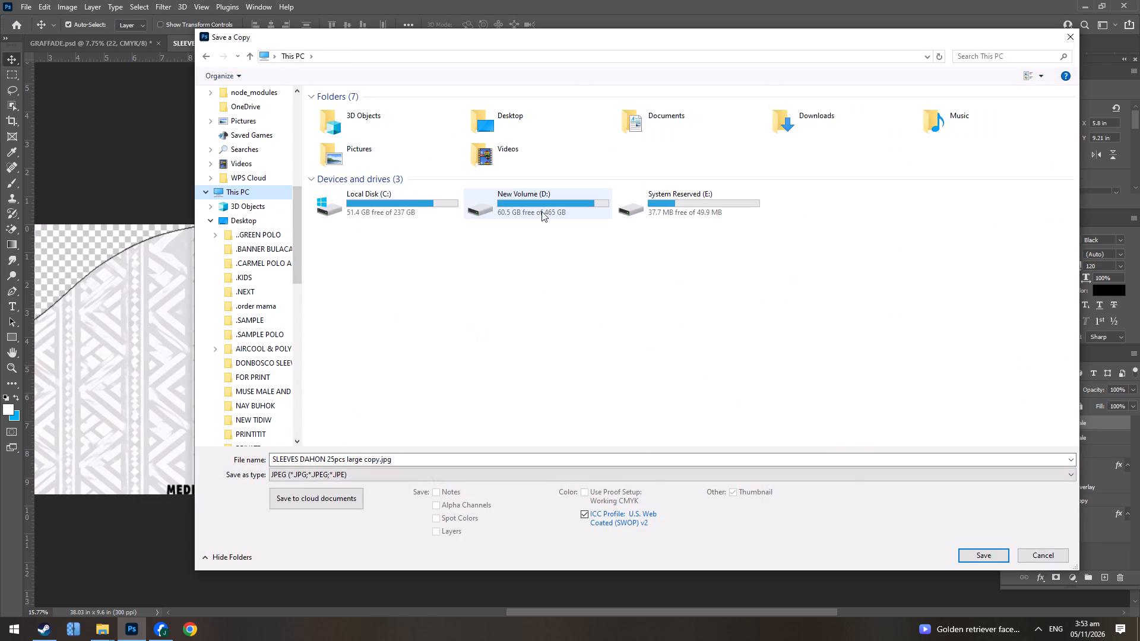
{"action": "double_click", "coordinate": [542, 211]}
{"action": "double_click", "coordinate": [369, 143]}
{"action": "left_click", "coordinate": [366, 457]}
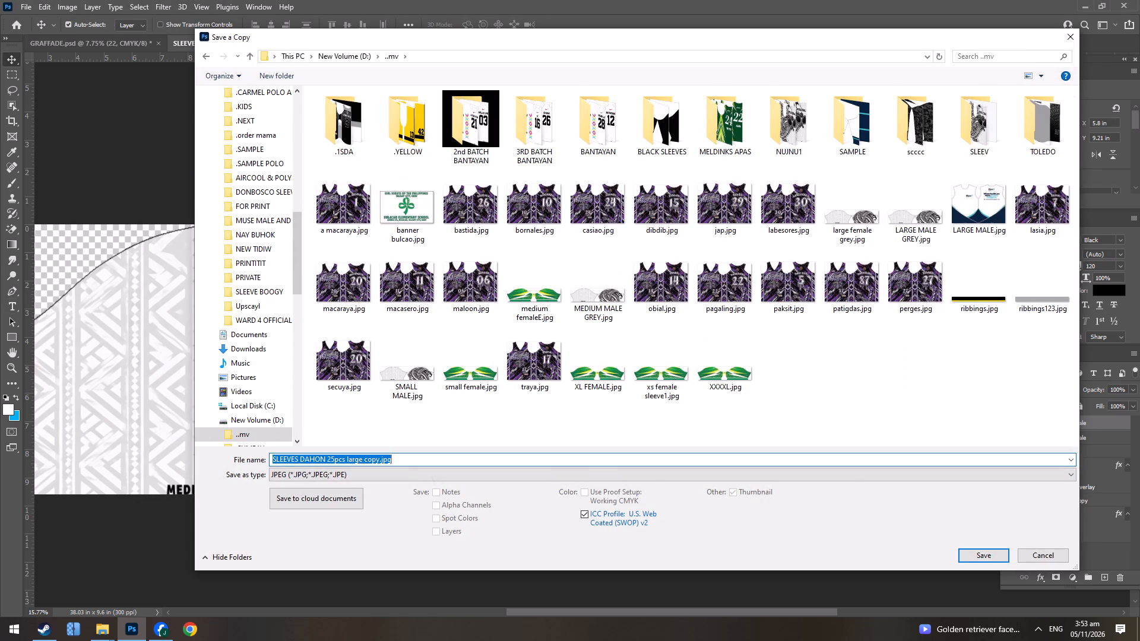
{"action": "type", "text": "medium female grey"}
{"action": "key", "text": "Return"}
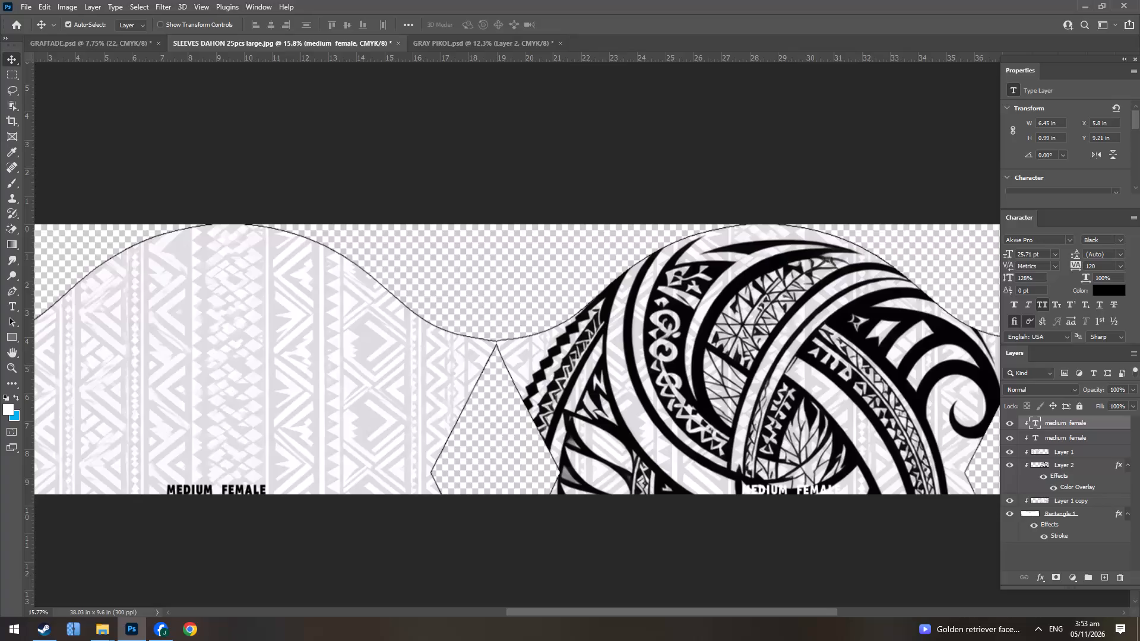
Accept the JPEG options at maximum quality 12 to finish saving the medium female grey copy.
{"action": "left_click", "coordinate": [167, 635]}
{"action": "left_click", "coordinate": [635, 157]}
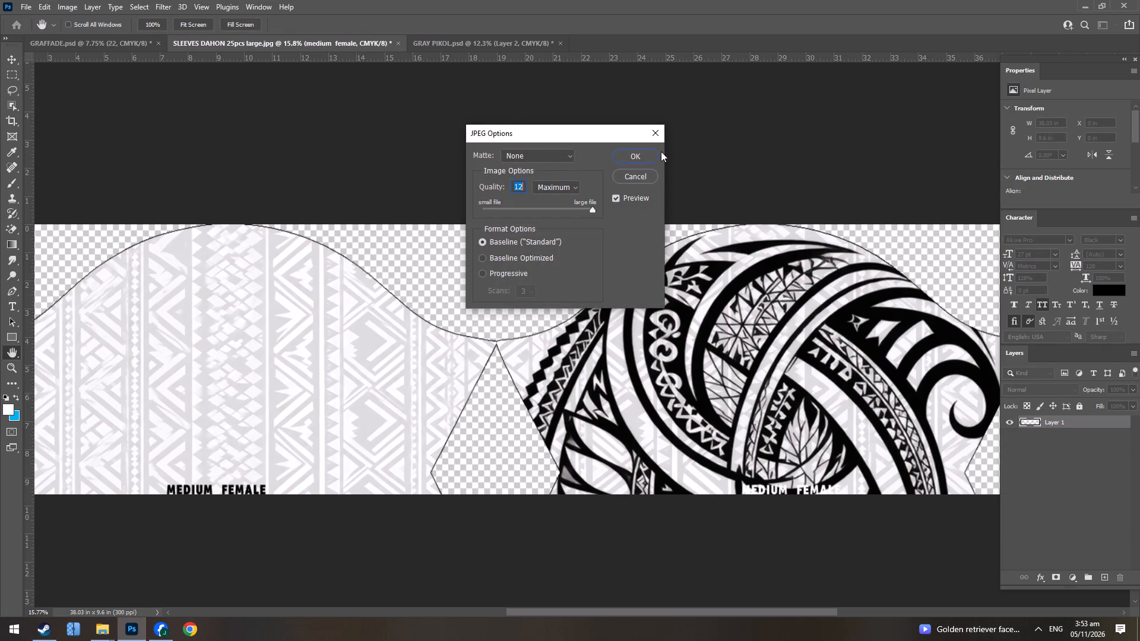
Switch to Facebook and look through the restricted accounts' chats and the news feed.
{"action": "key", "text": "alt+Tab"}
{"action": "left_click", "coordinate": [1053, 34]}
{"action": "scroll", "coordinate": [827, 310], "scroll_direction": "down", "scroll_amount": 5}
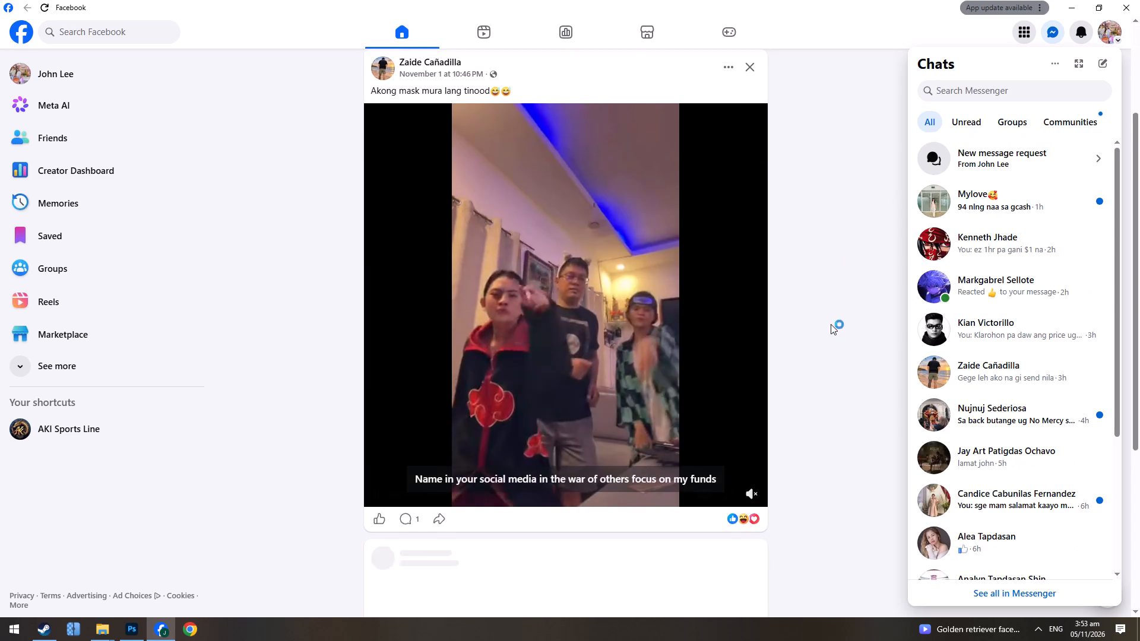
{"action": "scroll", "coordinate": [831, 324], "scroll_direction": "down", "scroll_amount": 5}
{"action": "left_click", "coordinate": [1053, 65]}
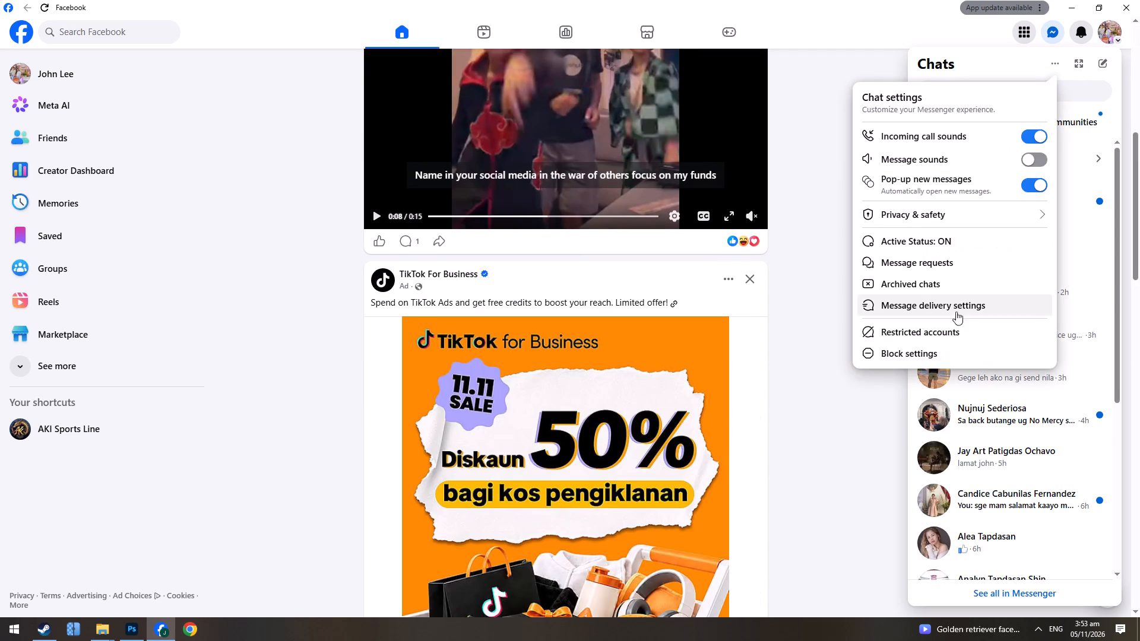
{"action": "left_click", "coordinate": [930, 331]}
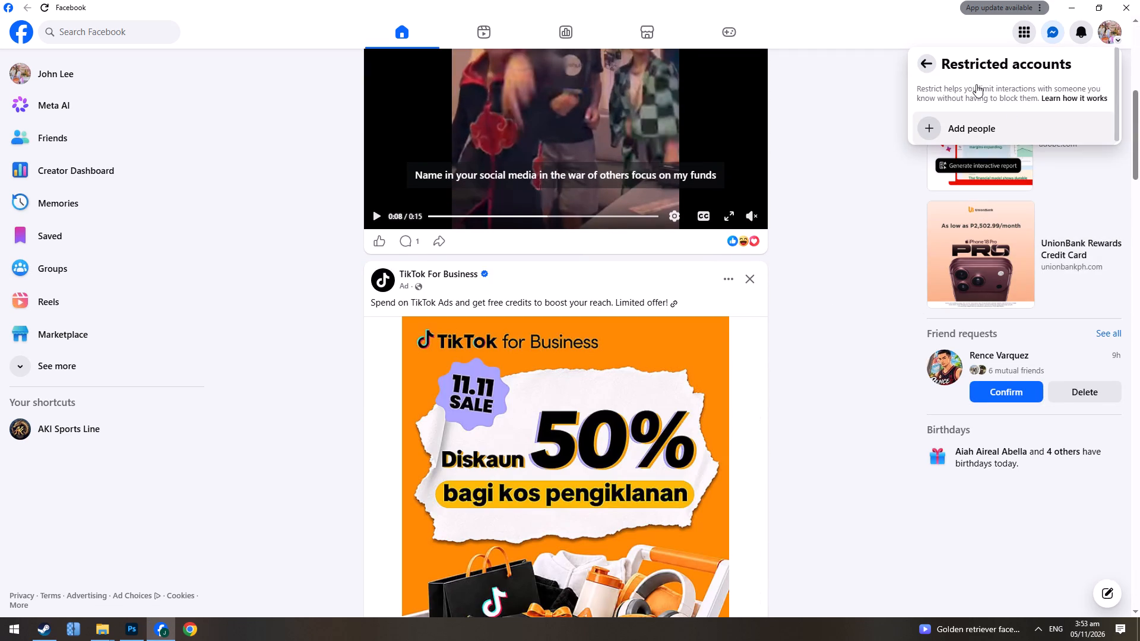
{"action": "left_click", "coordinate": [976, 164]}
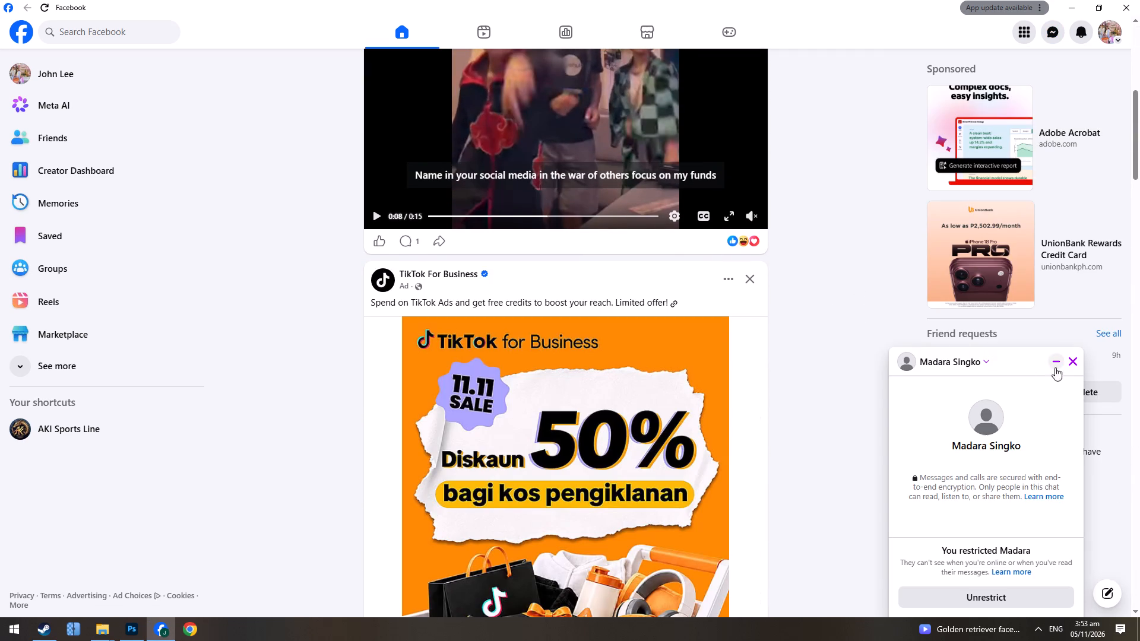
{"action": "left_click", "coordinate": [1072, 357]}
{"action": "left_click", "coordinate": [1049, 30]}
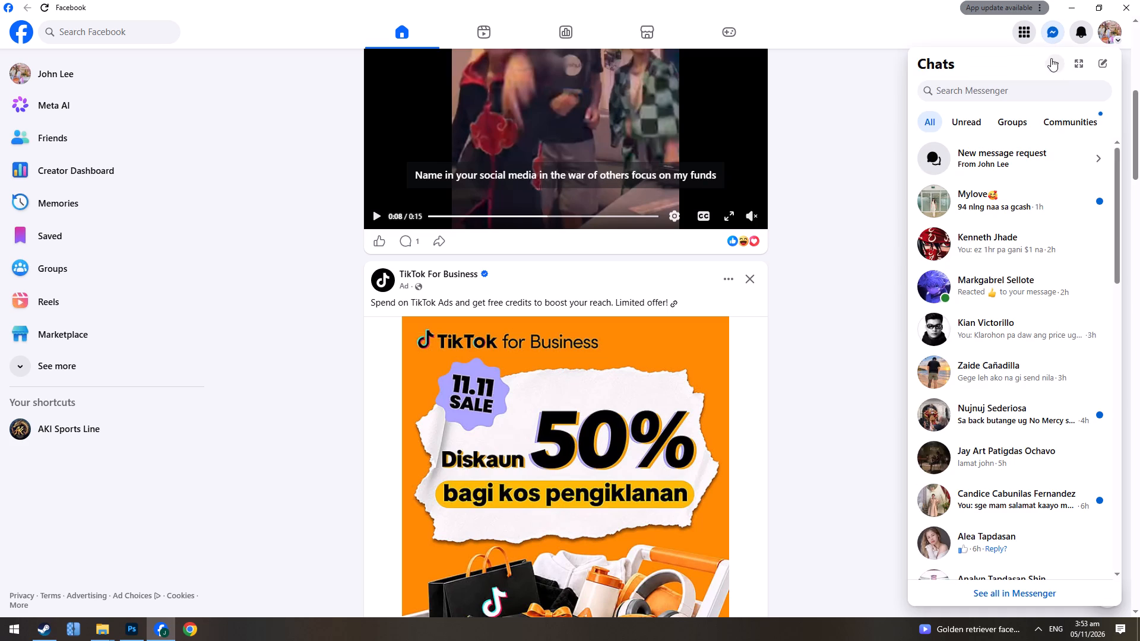
{"action": "left_click", "coordinate": [1051, 58]}
{"action": "left_click", "coordinate": [957, 342]}
{"action": "left_click", "coordinate": [964, 398]}
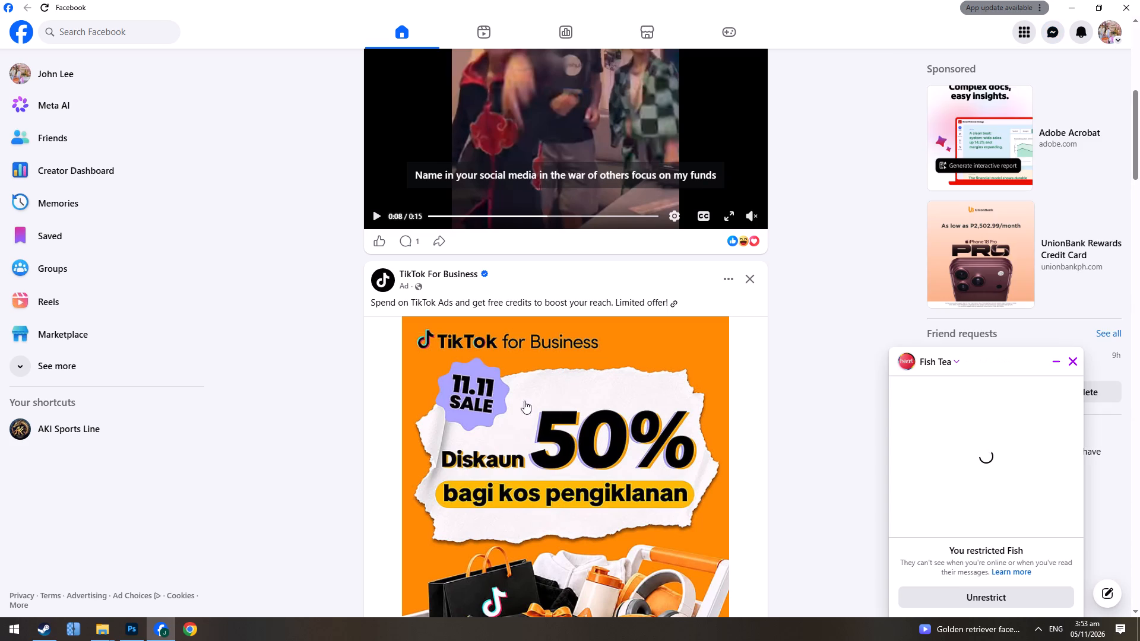
{"action": "left_click", "coordinate": [1068, 363]}
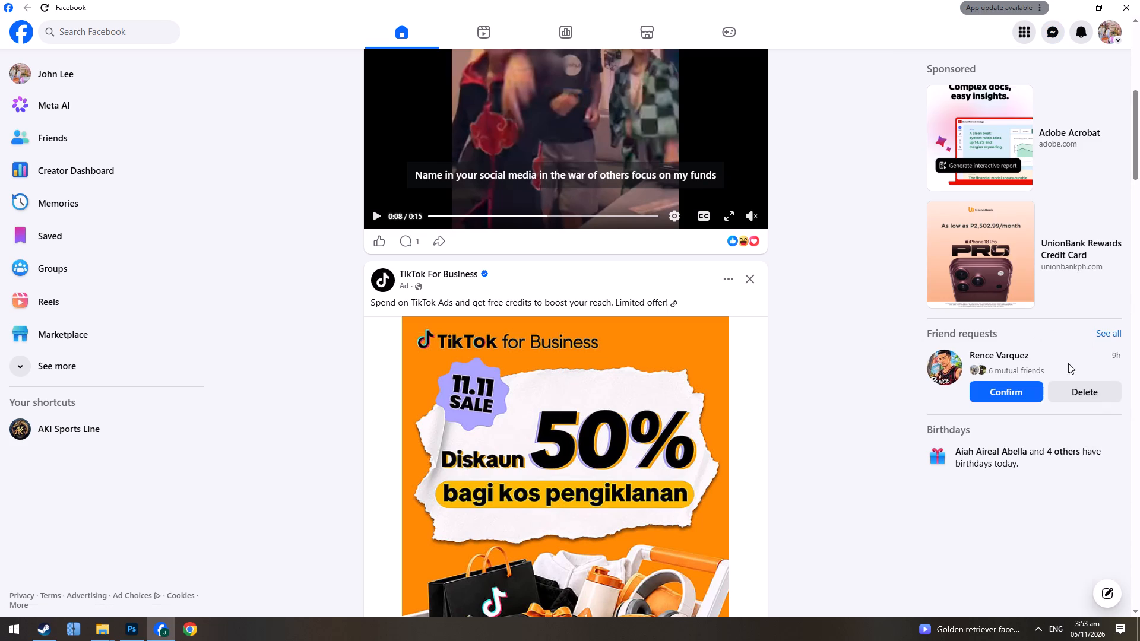
{"action": "scroll", "coordinate": [677, 437], "scroll_direction": "down", "scroll_amount": 10}
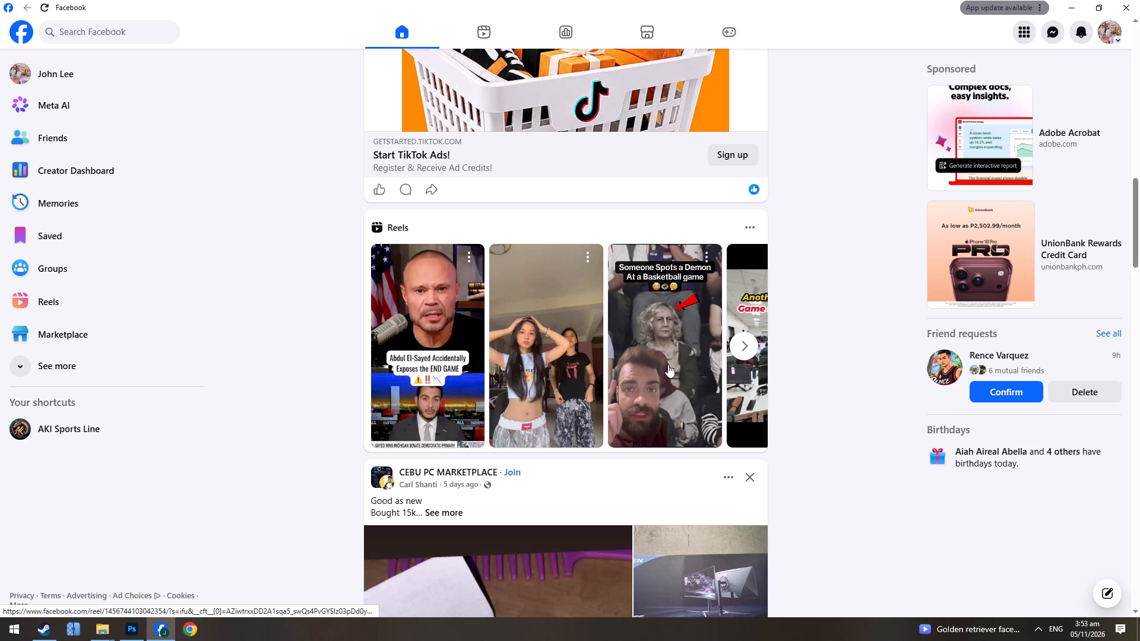
{"action": "scroll", "coordinate": [877, 434], "scroll_direction": "down", "scroll_amount": 3}
Switch back to Photoshop and resize the sleeves image to 37.03 inches wide and 9.4 inches high.
{"action": "key", "text": "alt+Tab"}
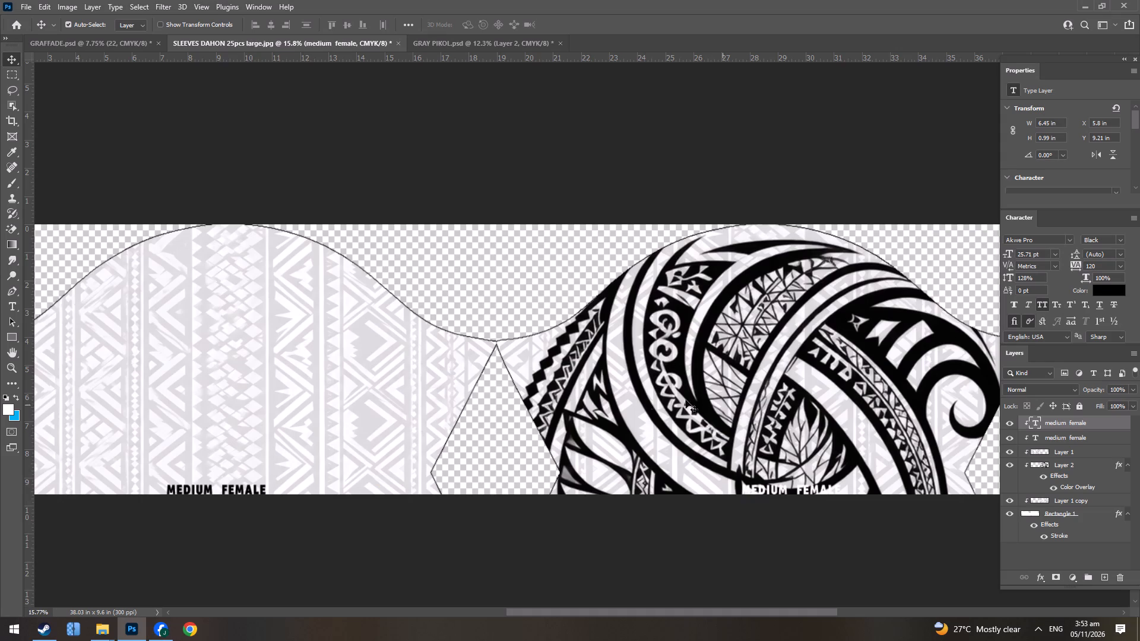
{"action": "scroll", "coordinate": [568, 429], "scroll_direction": "down", "scroll_amount": 4, "text": "alt"}
{"action": "scroll", "coordinate": [423, 472], "scroll_direction": "up", "scroll_amount": 4, "text": "alt"}
{"action": "key", "text": "ctrl+alt+i"}
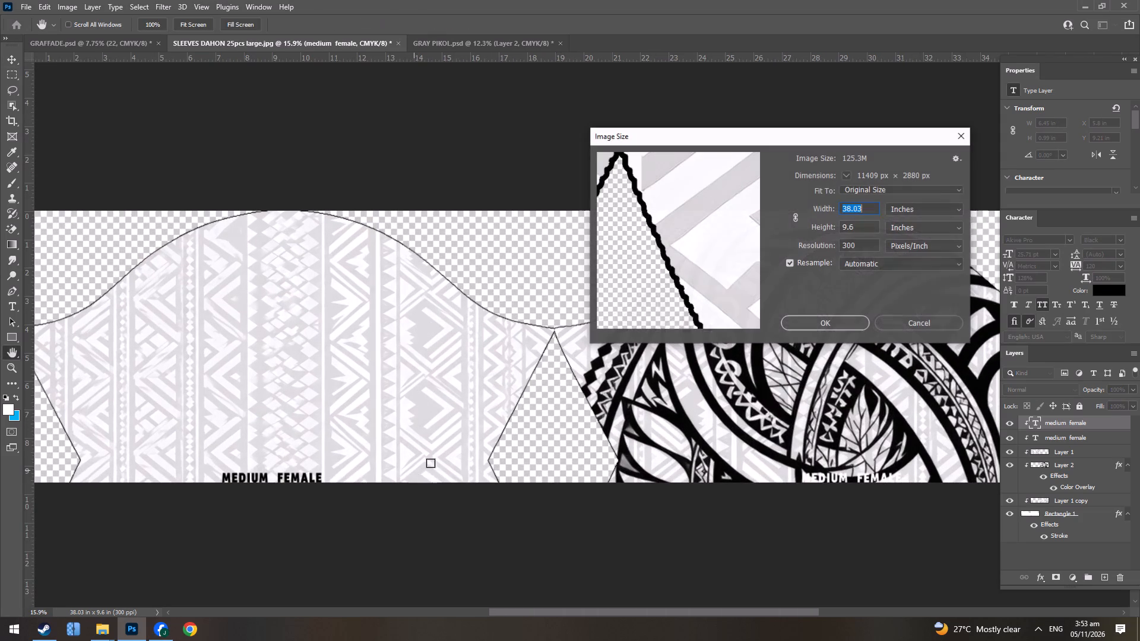
{"action": "left_click", "coordinate": [858, 224]}
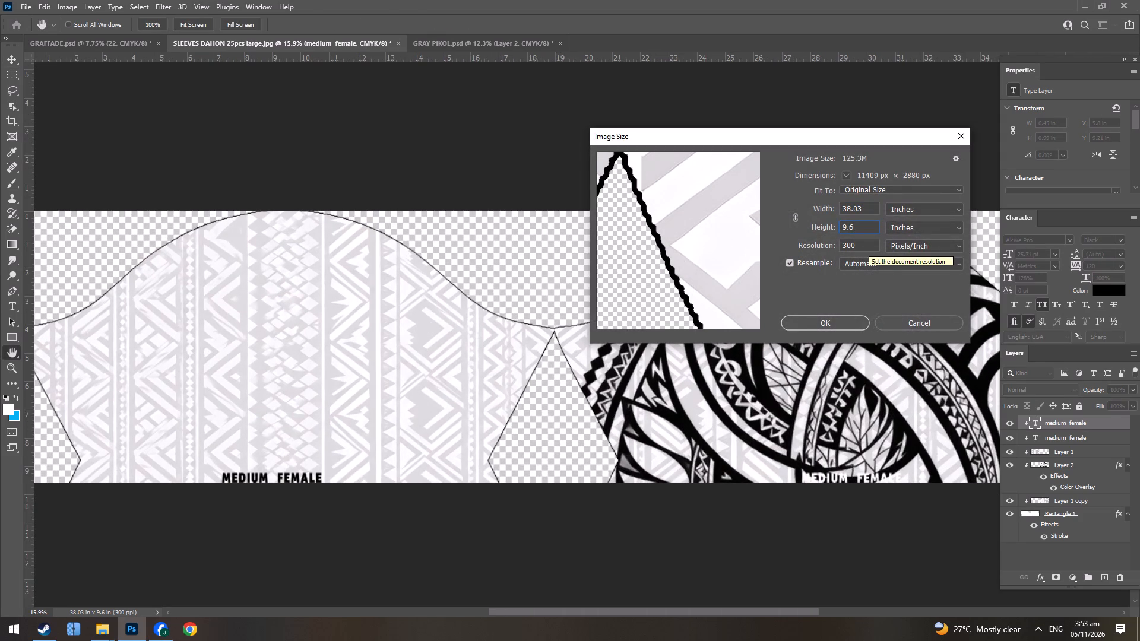
{"action": "key", "text": "BackSpace"}
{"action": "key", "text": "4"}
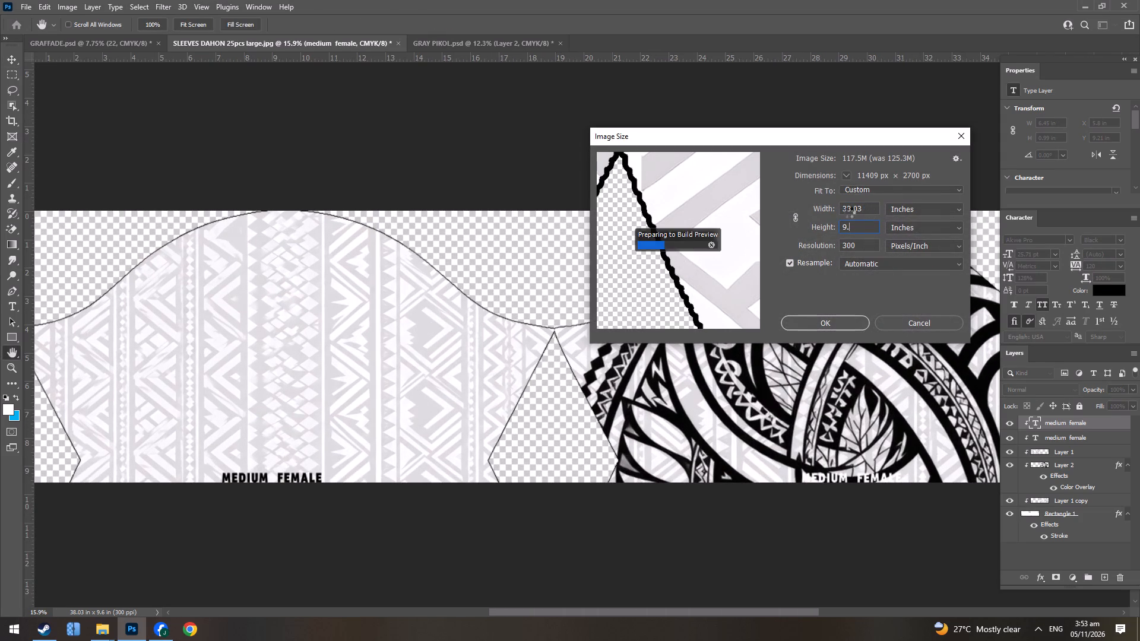
{"action": "left_click", "coordinate": [864, 209]}
{"action": "key", "text": "Left"}
{"action": "key", "text": "Left"}
{"action": "key", "text": "Left"}
{"action": "key", "text": "BackSpace"}
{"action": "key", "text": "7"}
{"action": "key", "text": "Return"}
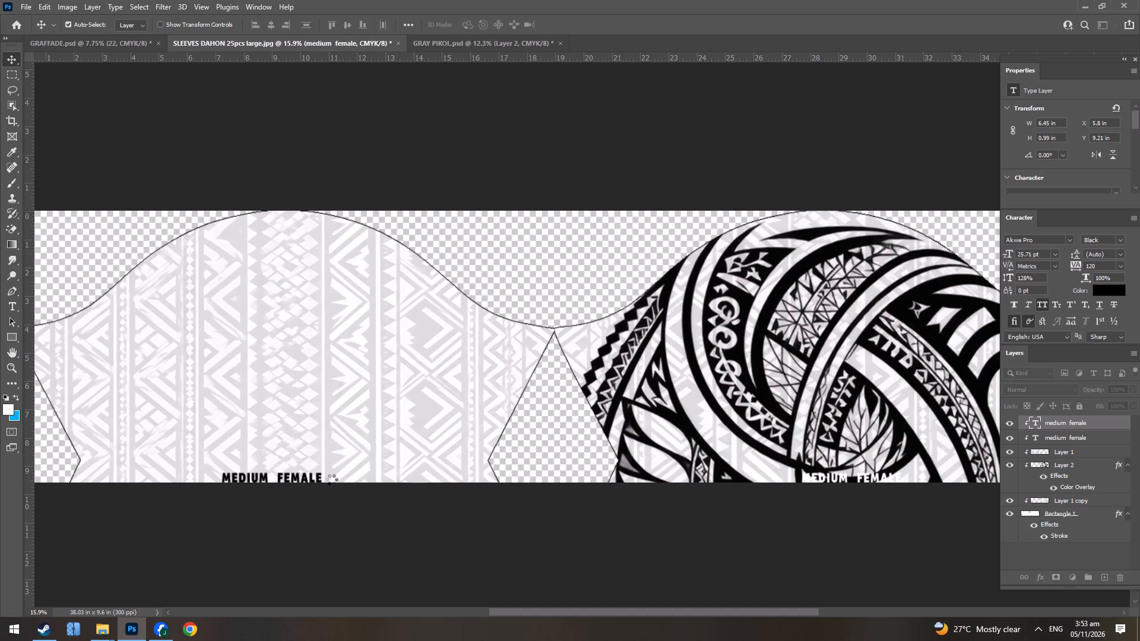
Check the XS and XXS sleeve files in the File Explorer Recycle Bin window, and return to Photoshop.
{"action": "left_click", "coordinate": [523, 296]}
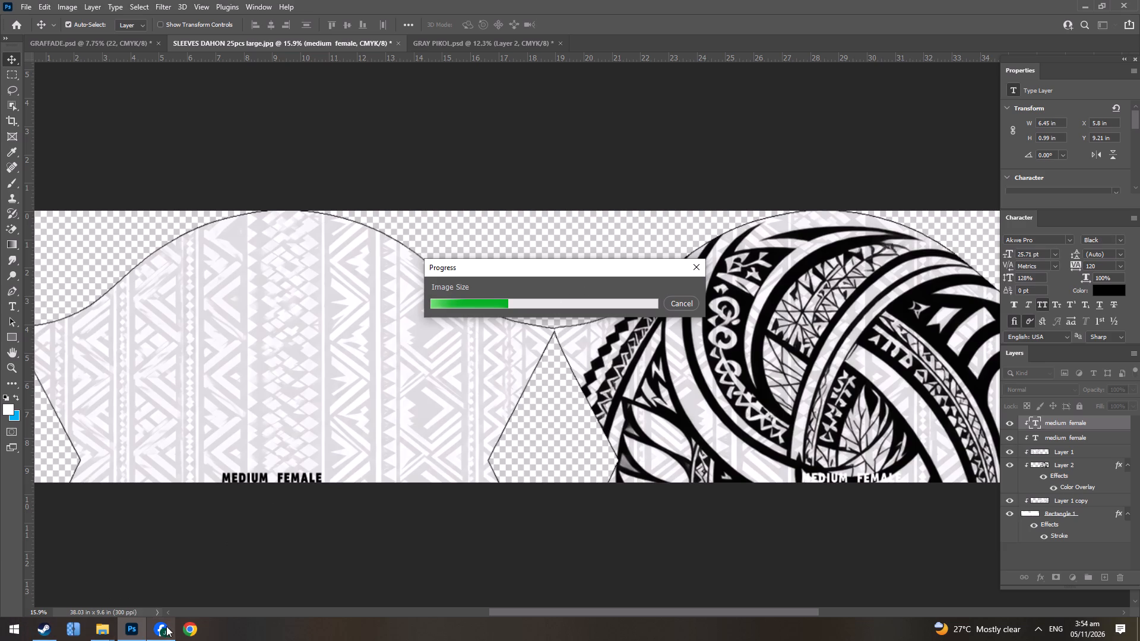
{"action": "left_click", "coordinate": [100, 637]}
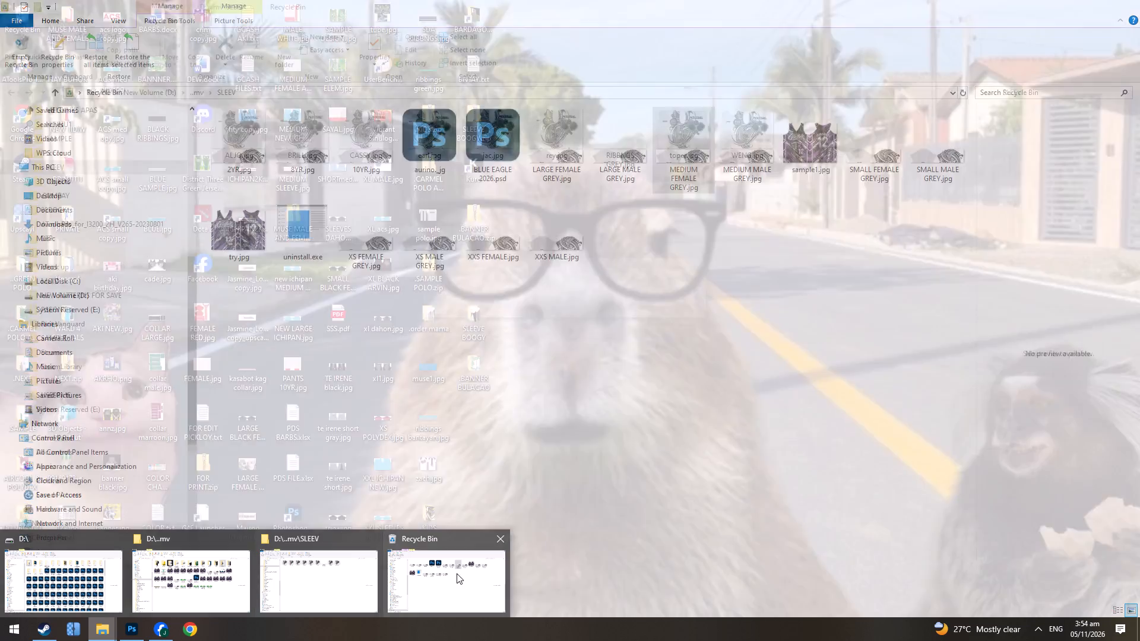
{"action": "left_click", "coordinate": [423, 577]}
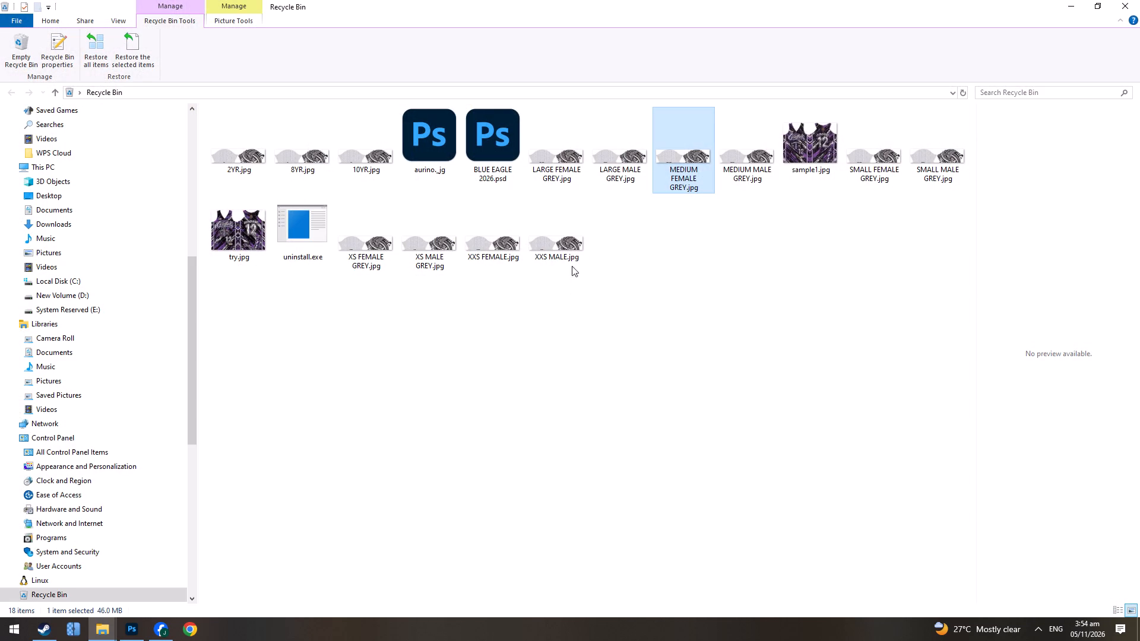
{"action": "left_click", "coordinate": [572, 254]}
{"action": "left_click", "coordinate": [473, 251]}
{"action": "left_click", "coordinate": [419, 244]}
{"action": "key", "text": "alt+Tab"}
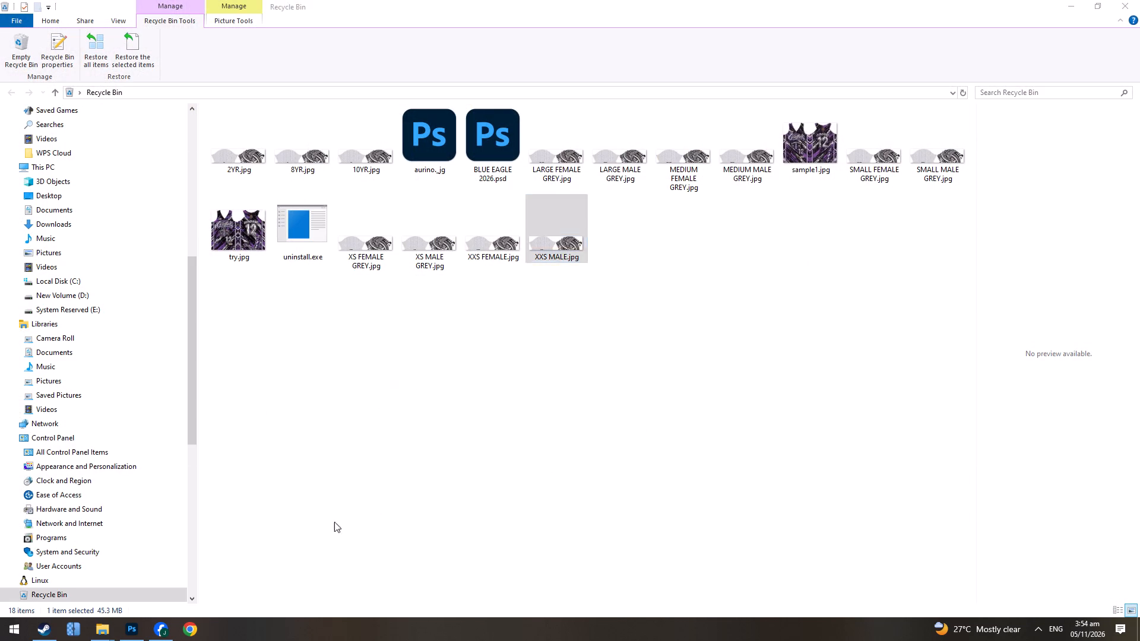
{"action": "left_click", "coordinate": [541, 287]}
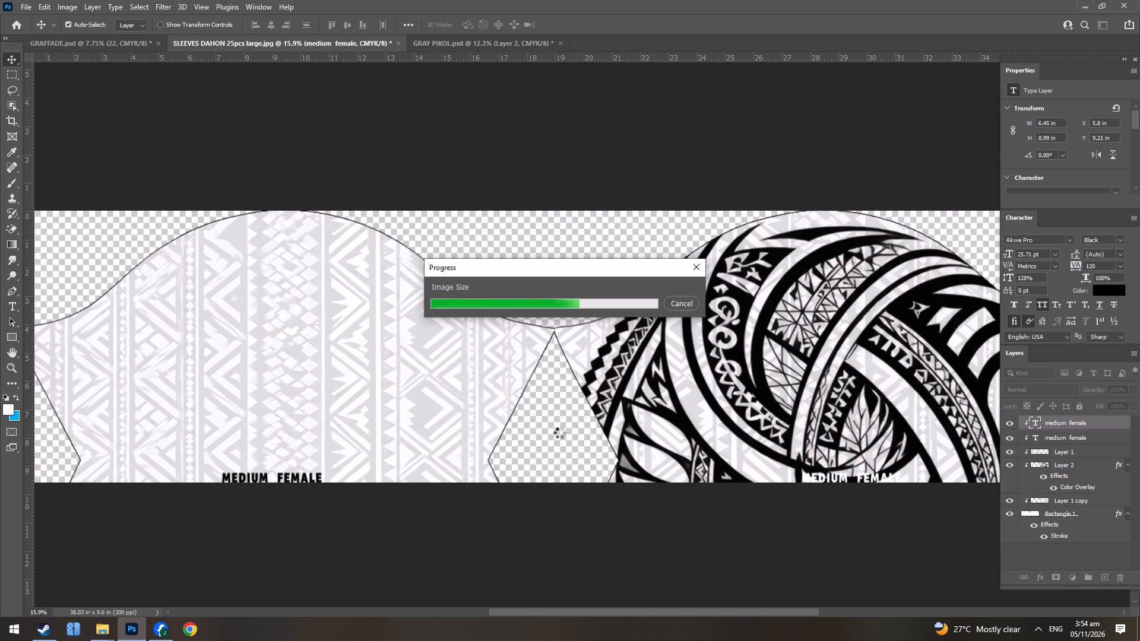
Change the black label on the gray-pattern sleeve to read "xs male".
{"action": "left_click", "coordinate": [278, 469]}
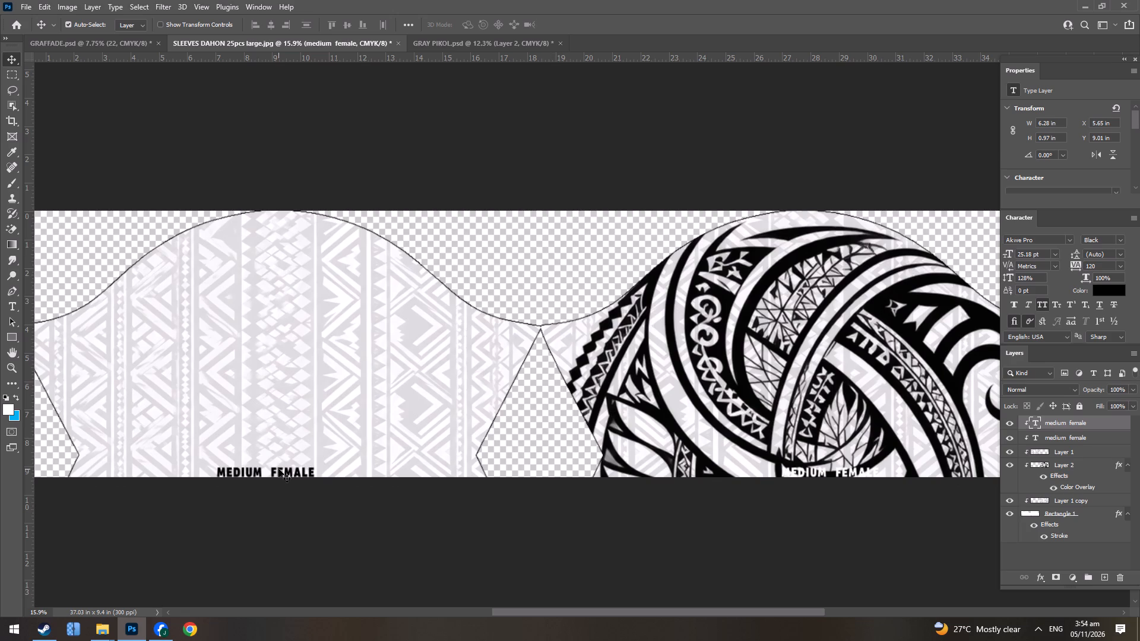
{"action": "double_click", "coordinate": [278, 471]}
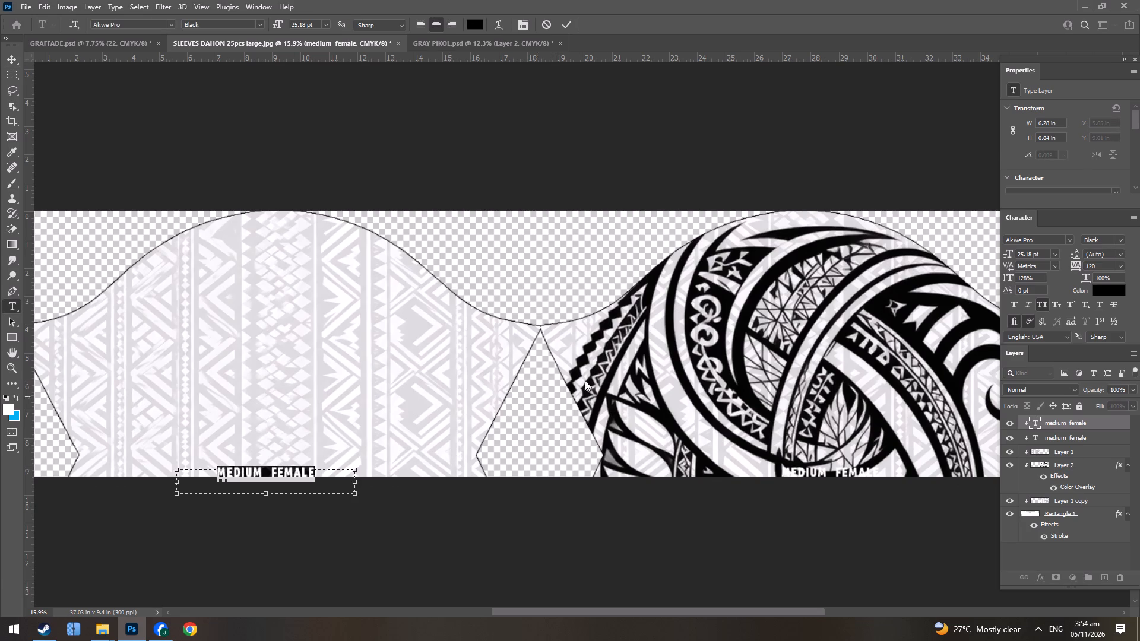
{"action": "type", "text": "xs male"}
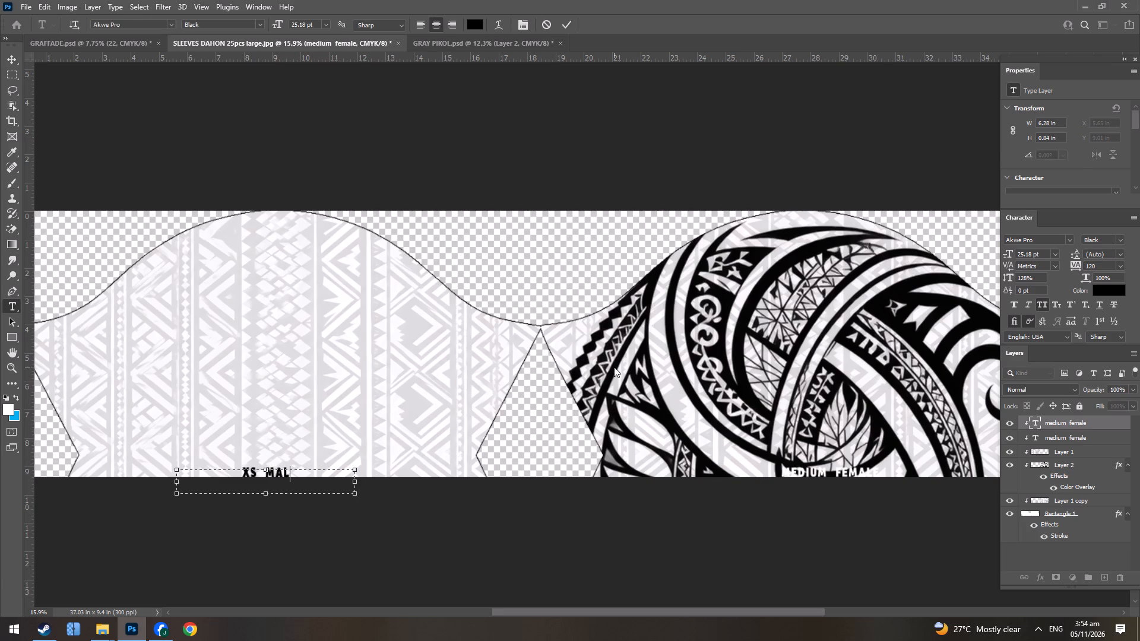
{"action": "key", "text": "Return"}
Change the white label on the black tribal sleeve to read "xs male".
{"action": "left_click", "coordinate": [850, 471]}
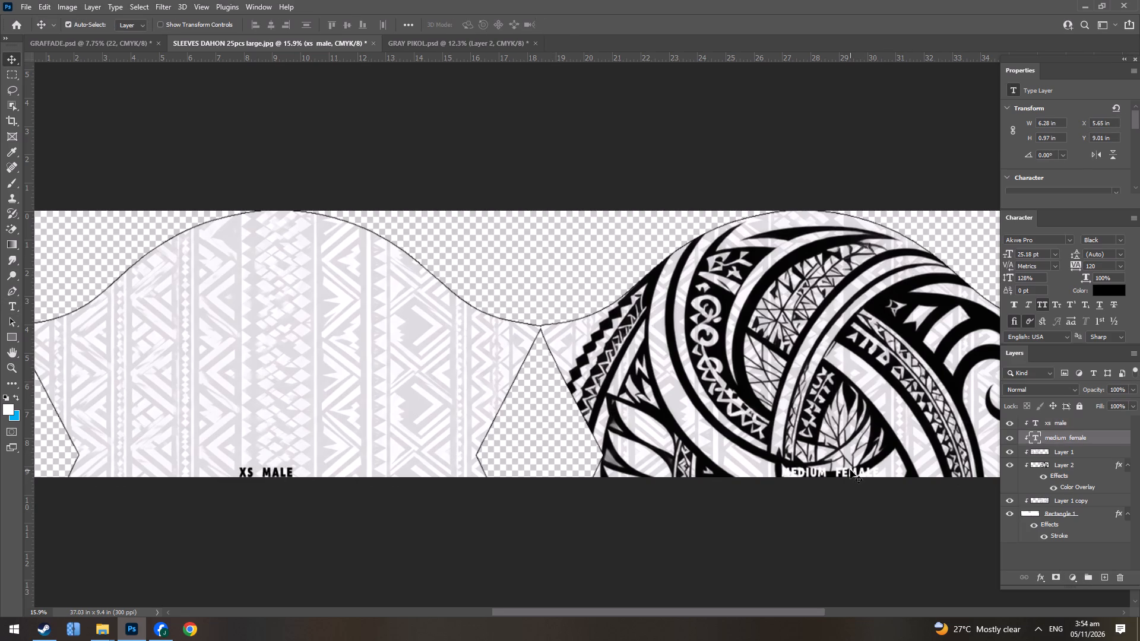
{"action": "double_click", "coordinate": [850, 470]}
{"action": "key", "text": "x"}
{"action": "type", "text": "s male"}
{"action": "key", "text": "Return"}
Save a maximum-quality JPEG copy of the sleeves as "xs male grey" in the ..mv folder on drive D.
{"action": "key", "text": "ctrl+alt+s"}
{"action": "left_click", "coordinate": [370, 123]}
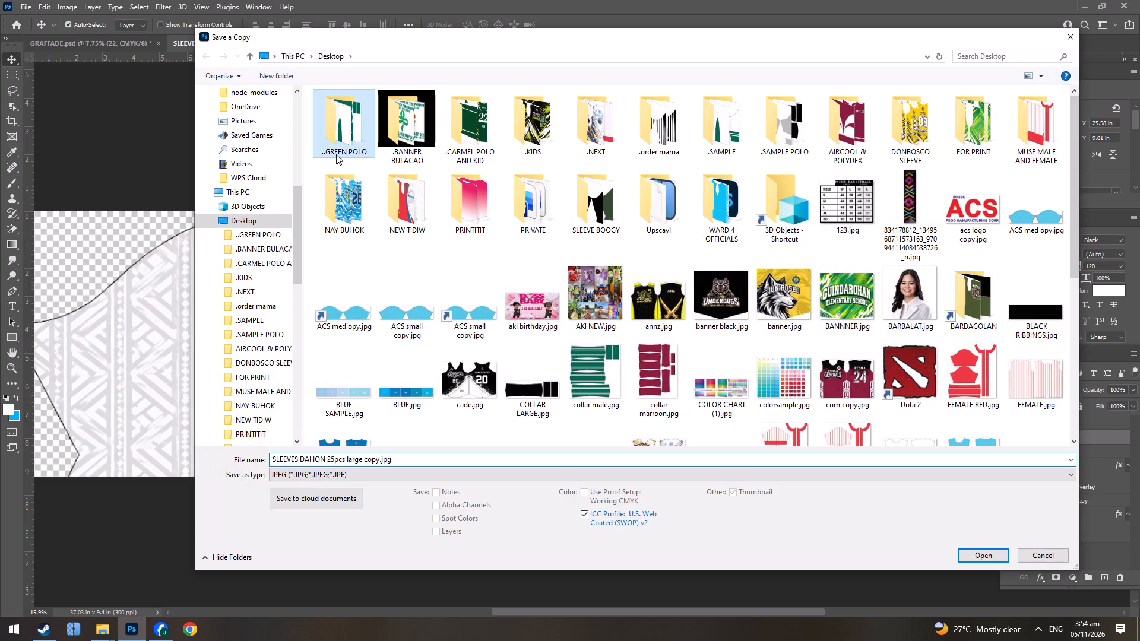
{"action": "left_click", "coordinate": [274, 191]}
{"action": "left_click", "coordinate": [449, 115]}
{"action": "double_click", "coordinate": [532, 192]}
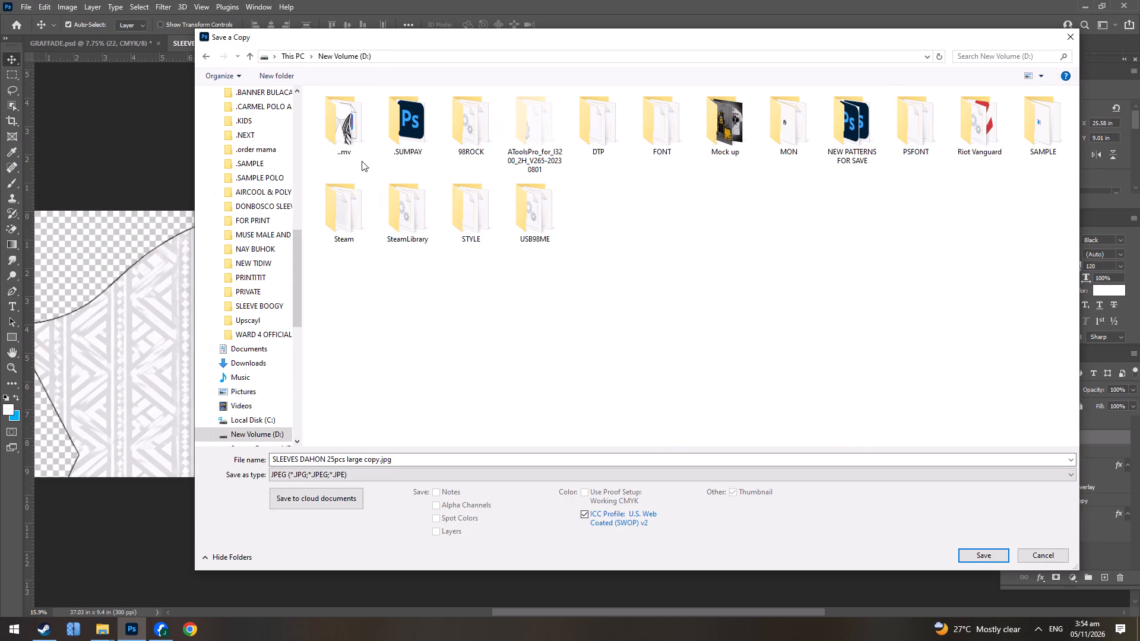
{"action": "double_click", "coordinate": [344, 134]}
{"action": "left_click", "coordinate": [353, 458]}
{"action": "type", "text": "xs male f"}
{"action": "key", "text": "BackSpace"}
{"action": "type", "text": "grey"}
{"action": "key", "text": "Return"}
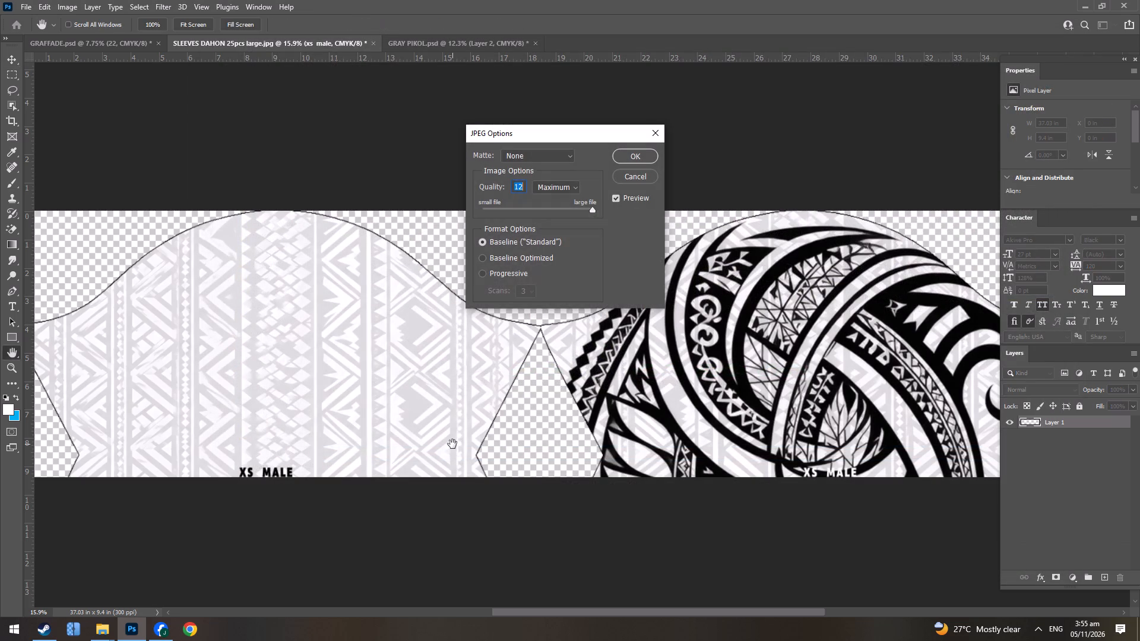
{"action": "left_click", "coordinate": [647, 158]}
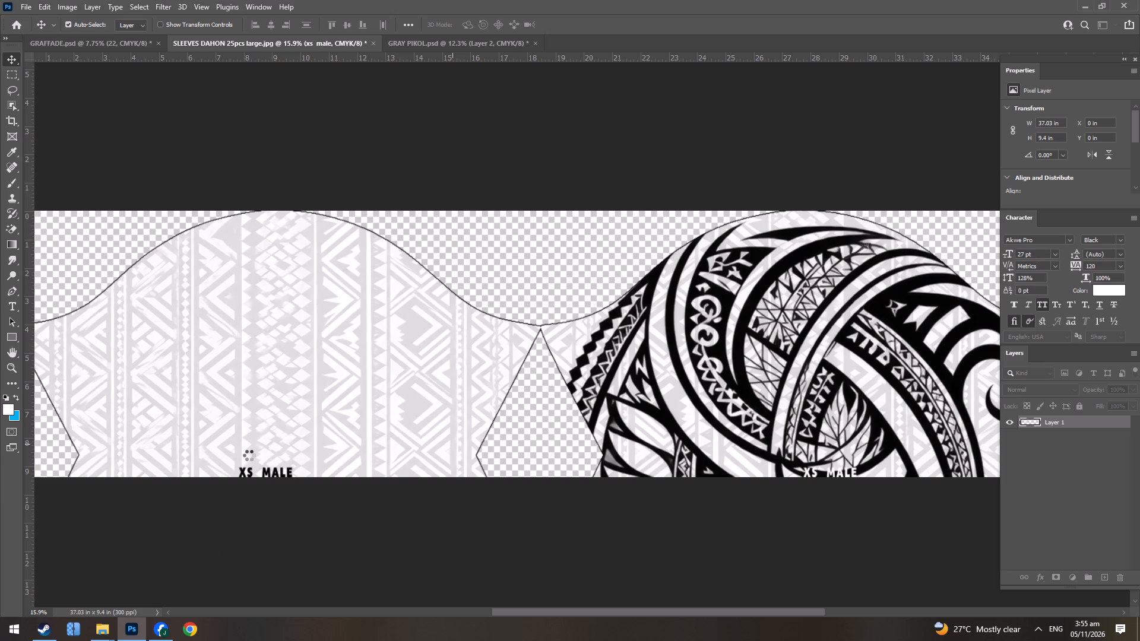
Resize the sleeves image to 36.03 inches wide and 9.2 inches high.
{"action": "left_click", "coordinate": [360, 386]}
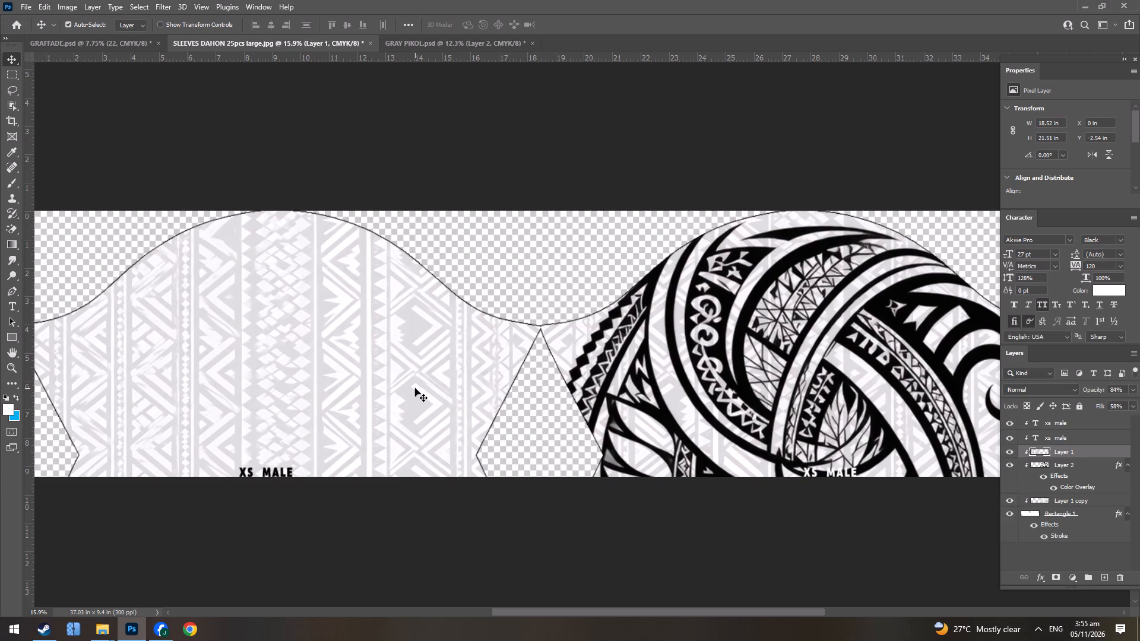
{"action": "key", "text": "ctrl+alt+i"}
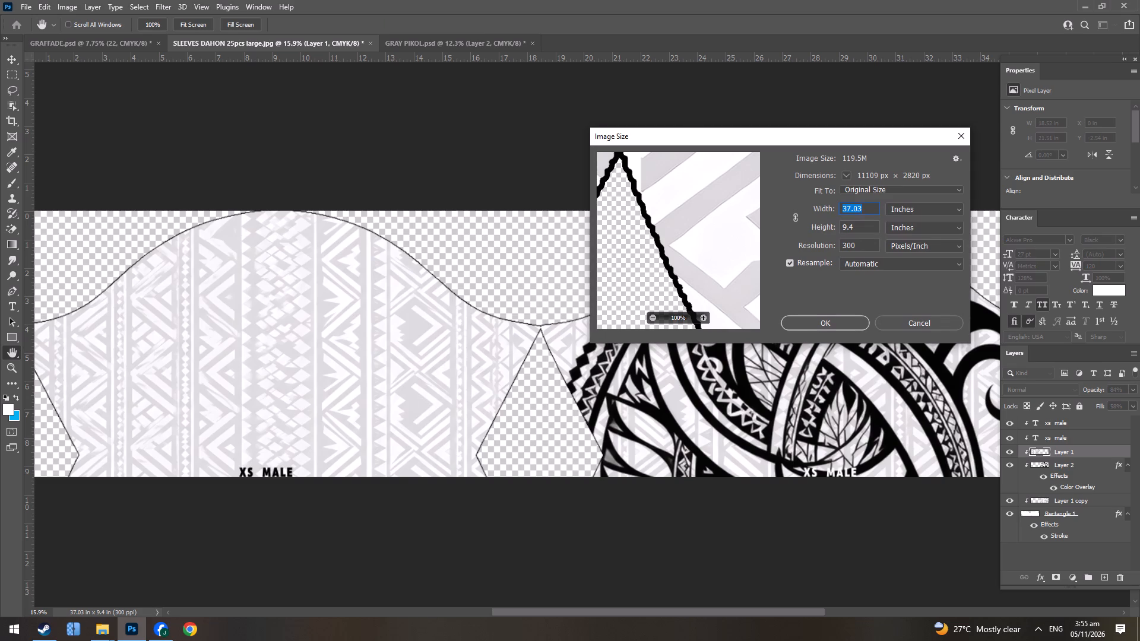
{"action": "left_click", "coordinate": [859, 230]}
{"action": "key", "text": "BackSpace"}
{"action": "key", "text": "2"}
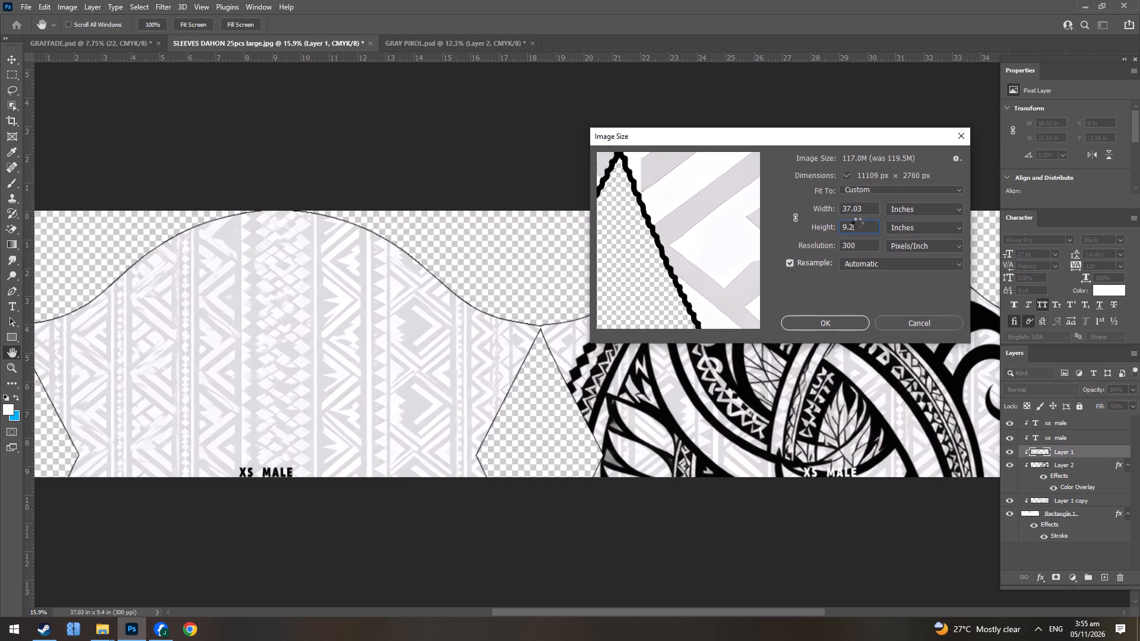
{"action": "left_click", "coordinate": [862, 210]}
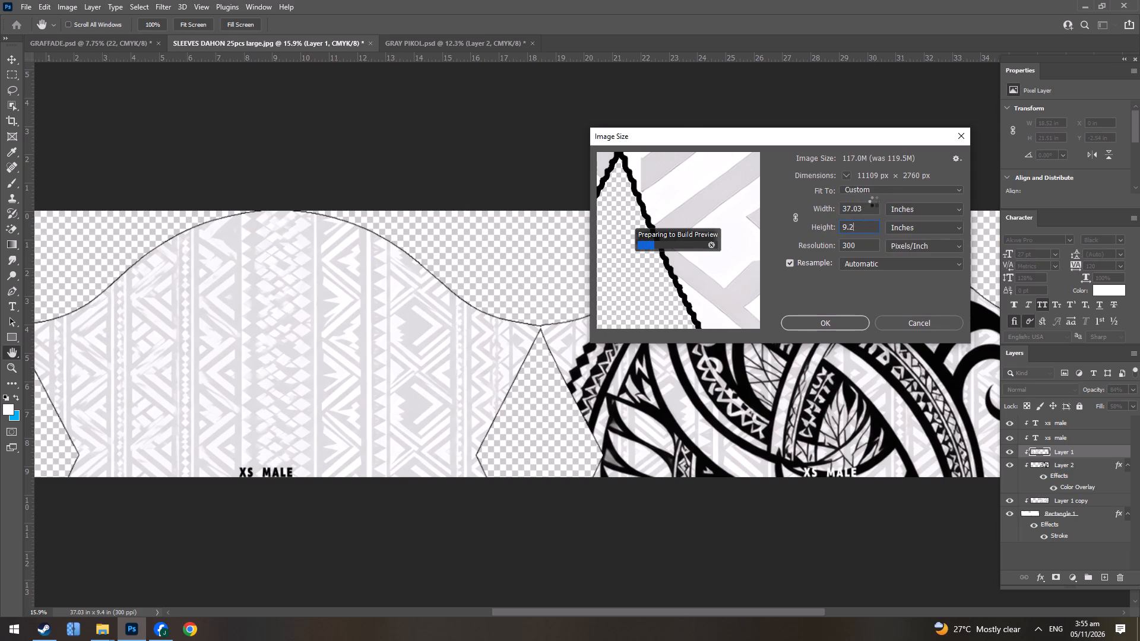
{"action": "key", "text": "Left"}
{"action": "key", "text": "Left"}
{"action": "key", "text": "Left"}
{"action": "key", "text": "BackSpace"}
{"action": "key", "text": "6"}
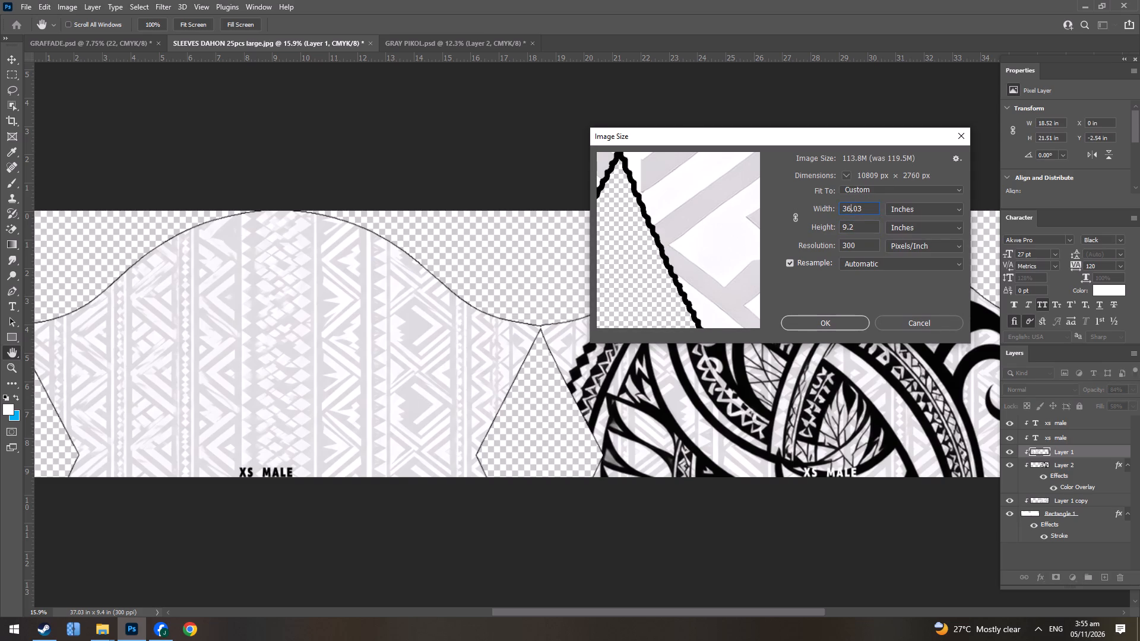
{"action": "key", "text": "Return"}
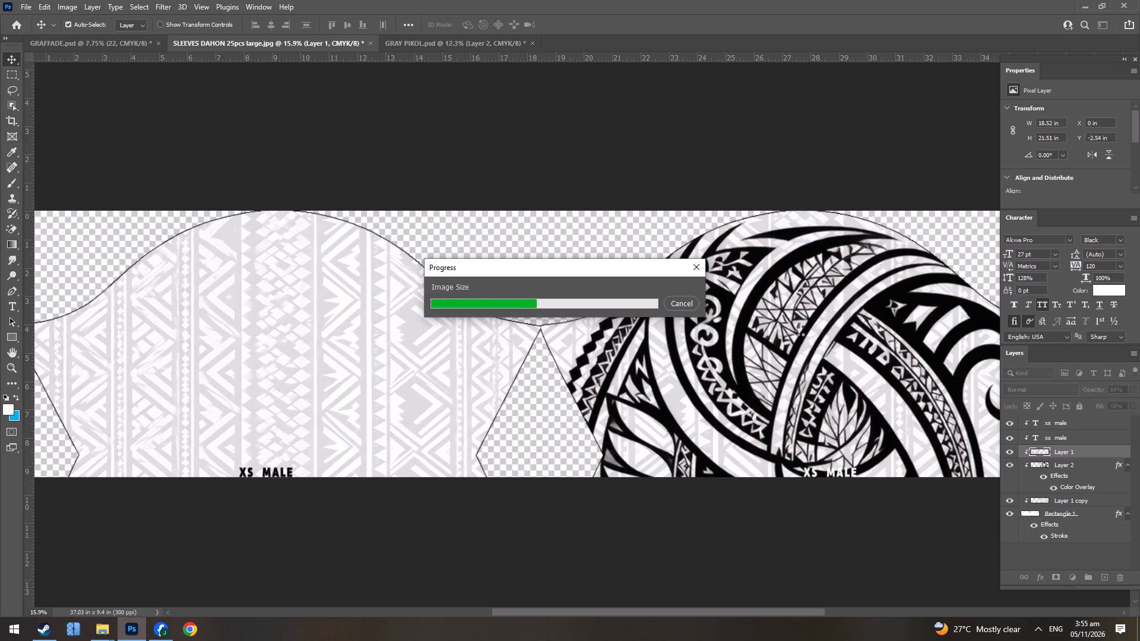
{"action": "left_click", "coordinate": [598, 272]}
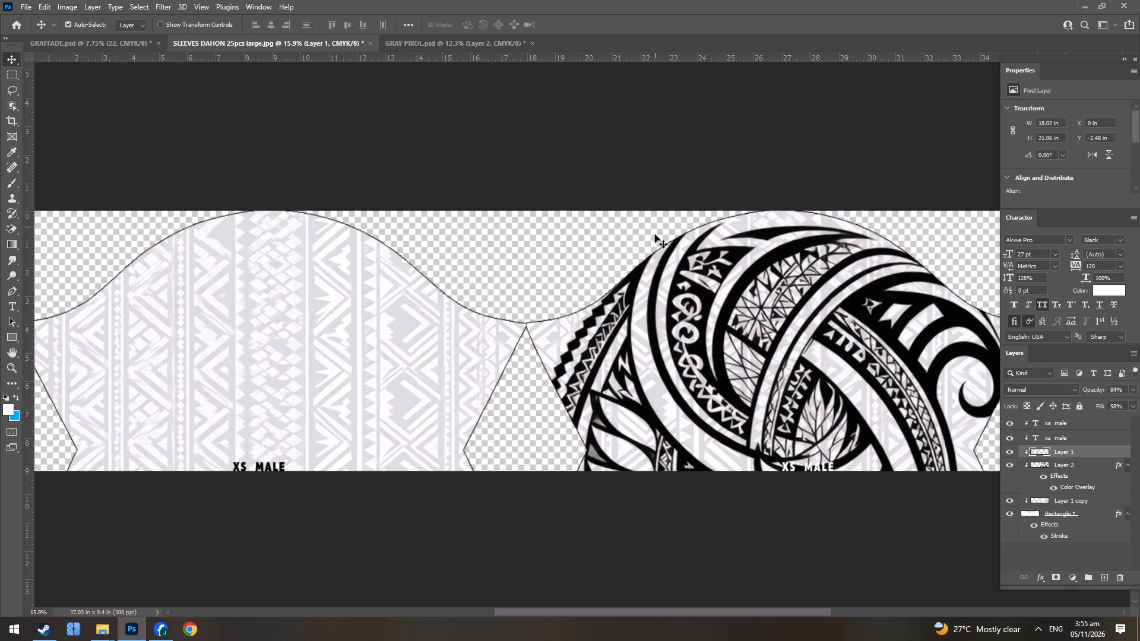
Change the white label on the black tribal sleeve to read "xs female".
{"action": "double_click", "coordinate": [817, 470]}
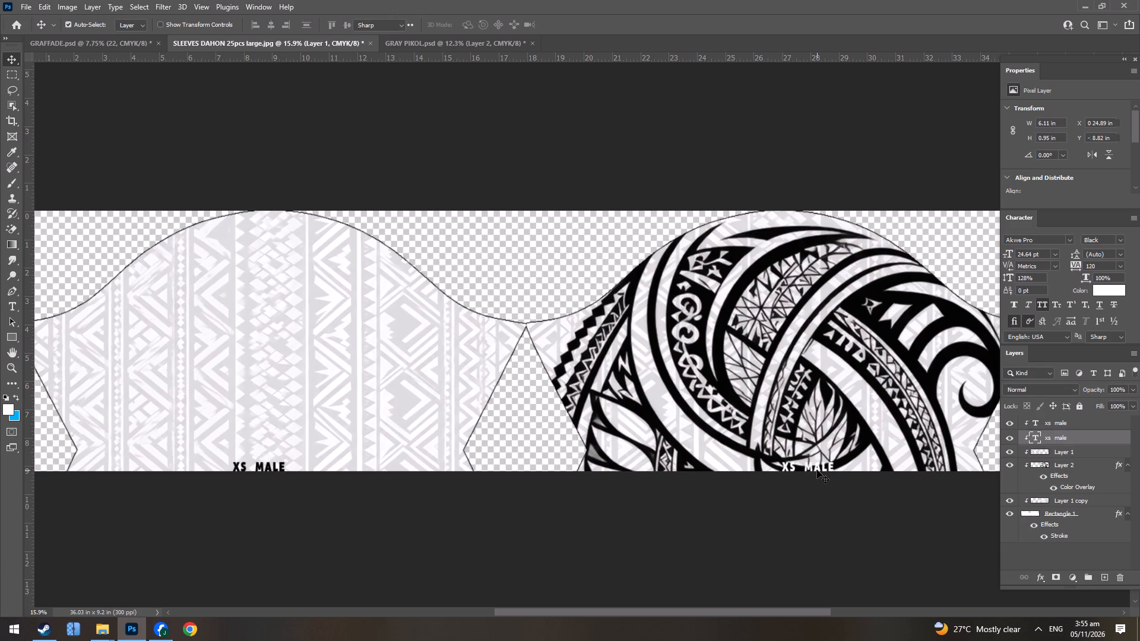
{"action": "type", "text": "xs female"}
{"action": "key", "text": "Return"}
{"action": "key", "text": "3"}
{"action": "key", "text": "ctrl+z"}
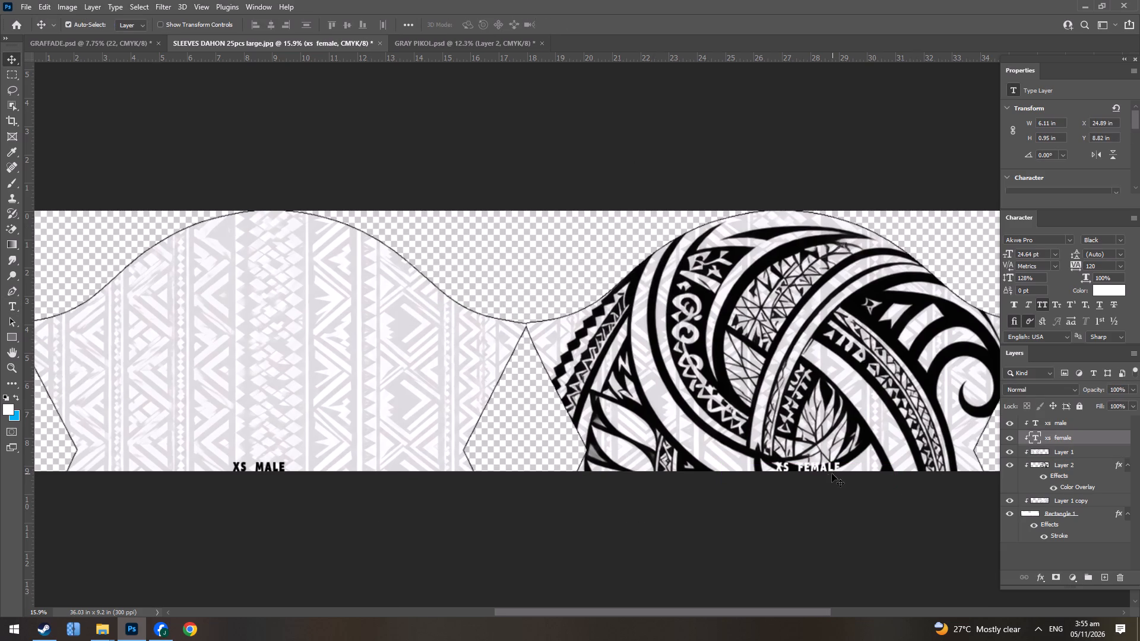
Change the black label on the gray-pattern sleeve to read "xs female".
{"action": "left_click", "coordinate": [259, 463]}
{"action": "double_click", "coordinate": [261, 467]}
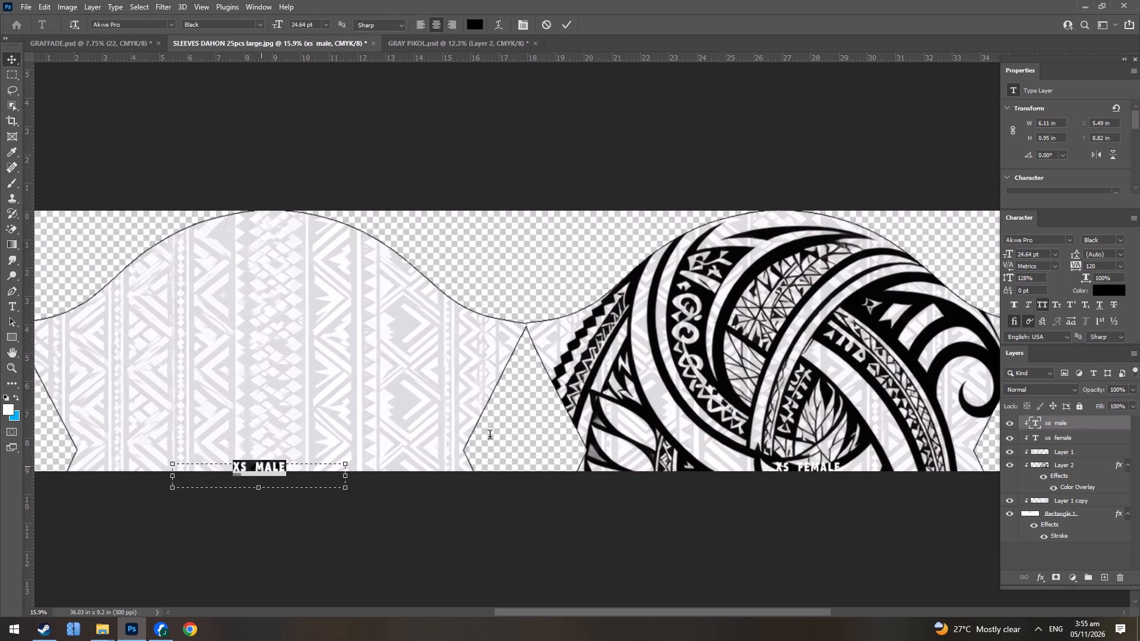
{"action": "type", "text": "xs female"}
{"action": "key", "text": "Return"}
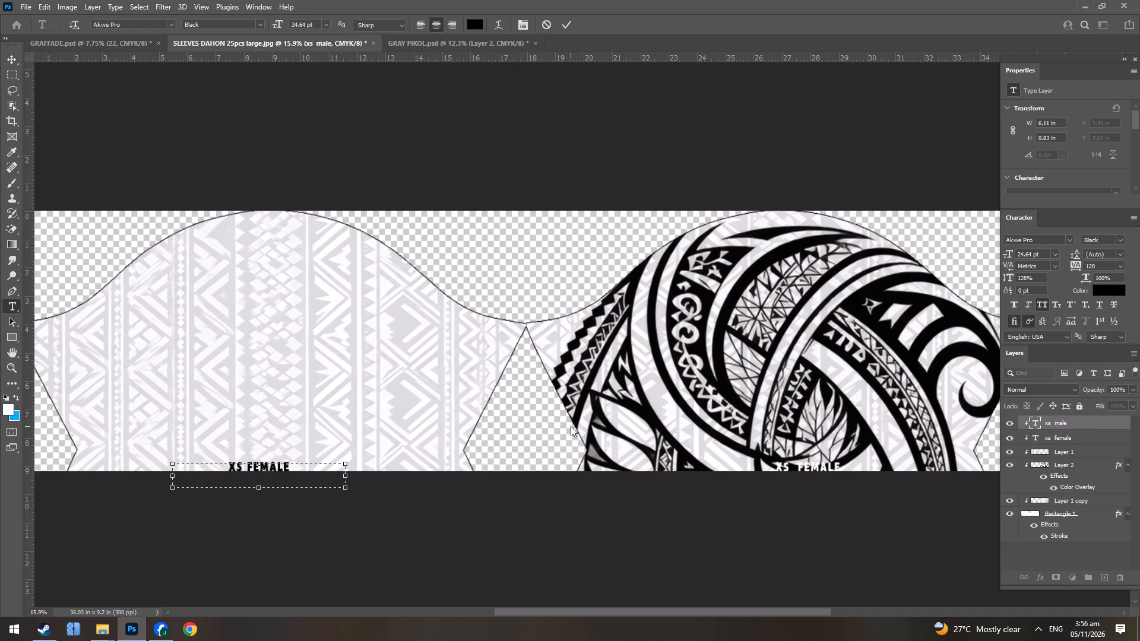
Set the sleeves image height to 8.9 inches.
{"action": "key", "text": "ctrl+alt+i"}
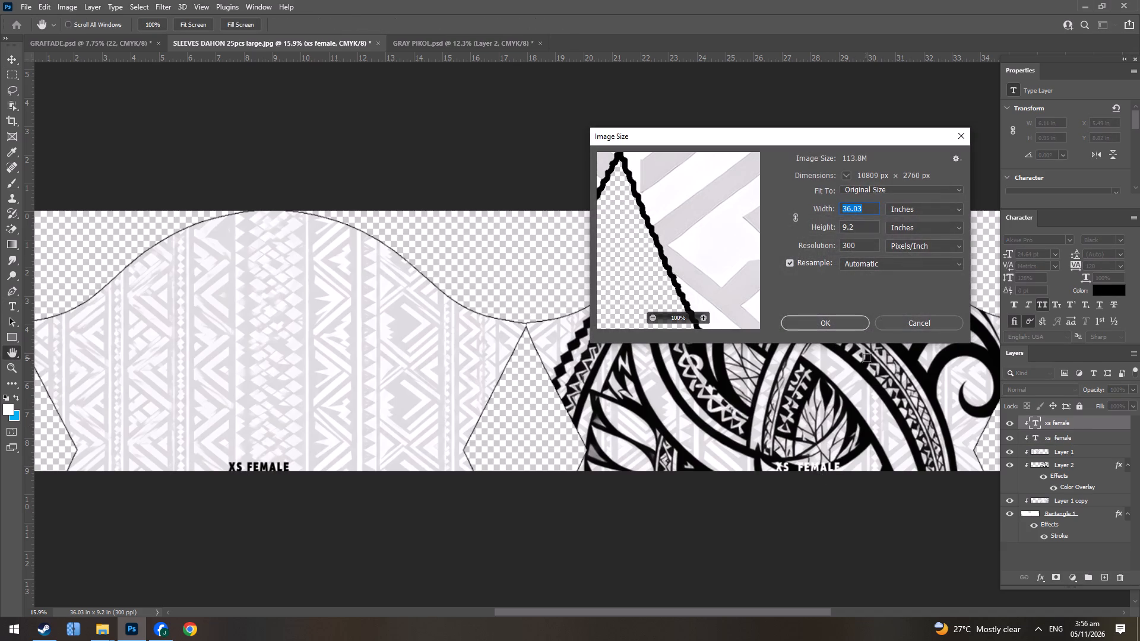
{"action": "left_click", "coordinate": [863, 227]}
{"action": "key", "text": "BackSpace"}
{"action": "key", "text": "BackSpace"}
{"action": "key", "text": "BackSpace"}
{"action": "type", "text": "8.9"}
{"action": "key", "text": "Return"}
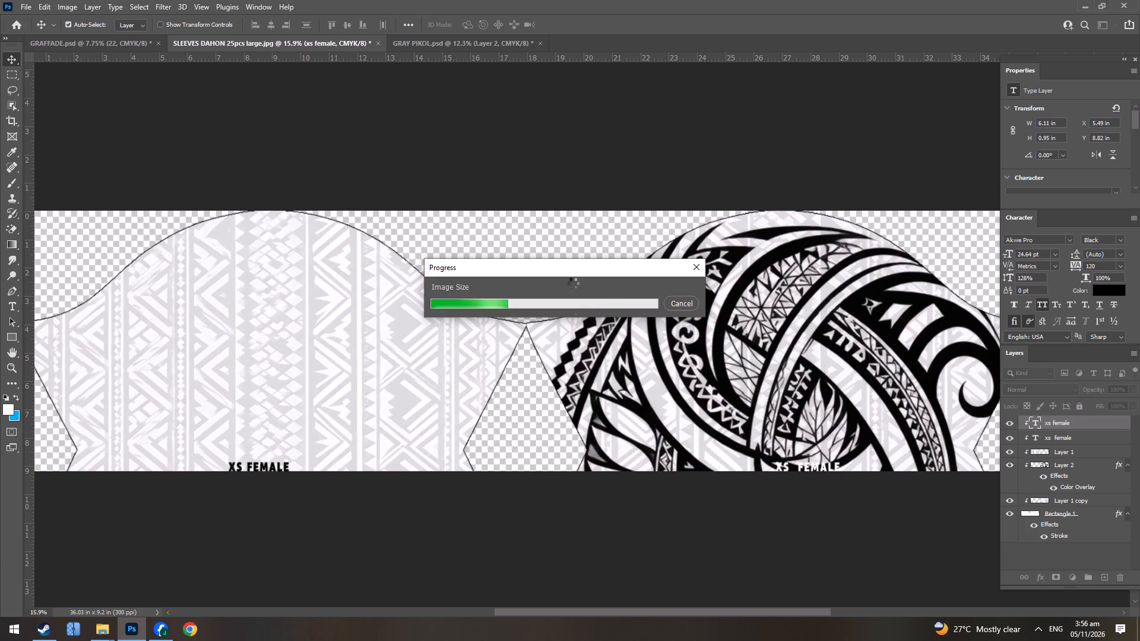
{"action": "left_click", "coordinate": [607, 303]}
{"action": "left_click", "coordinate": [536, 272]}
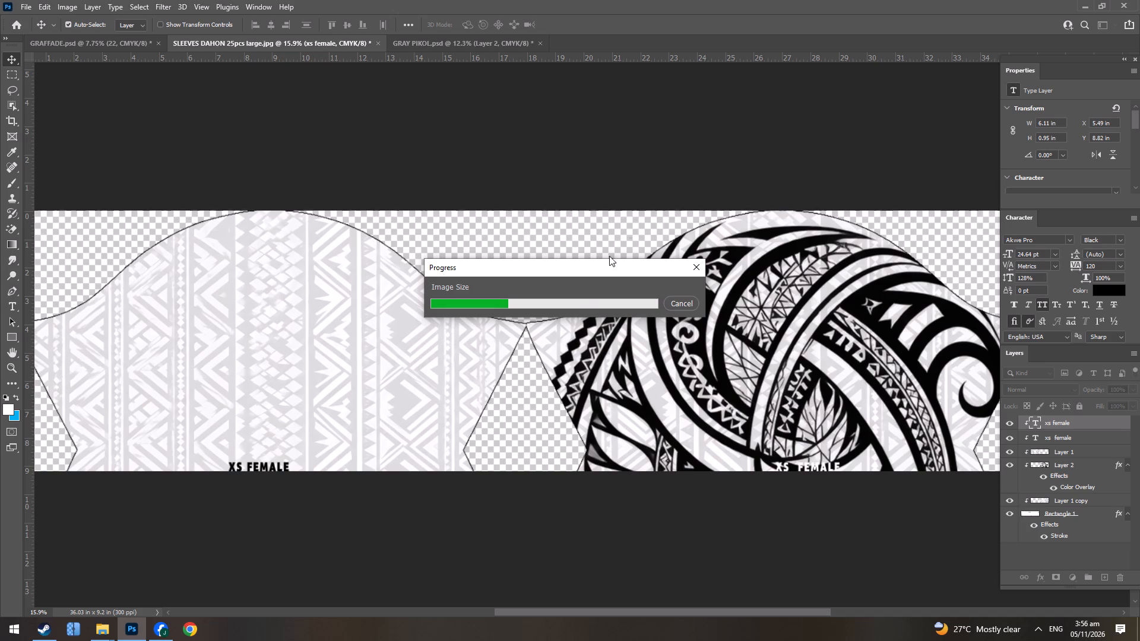
{"action": "left_click", "coordinate": [575, 303]}
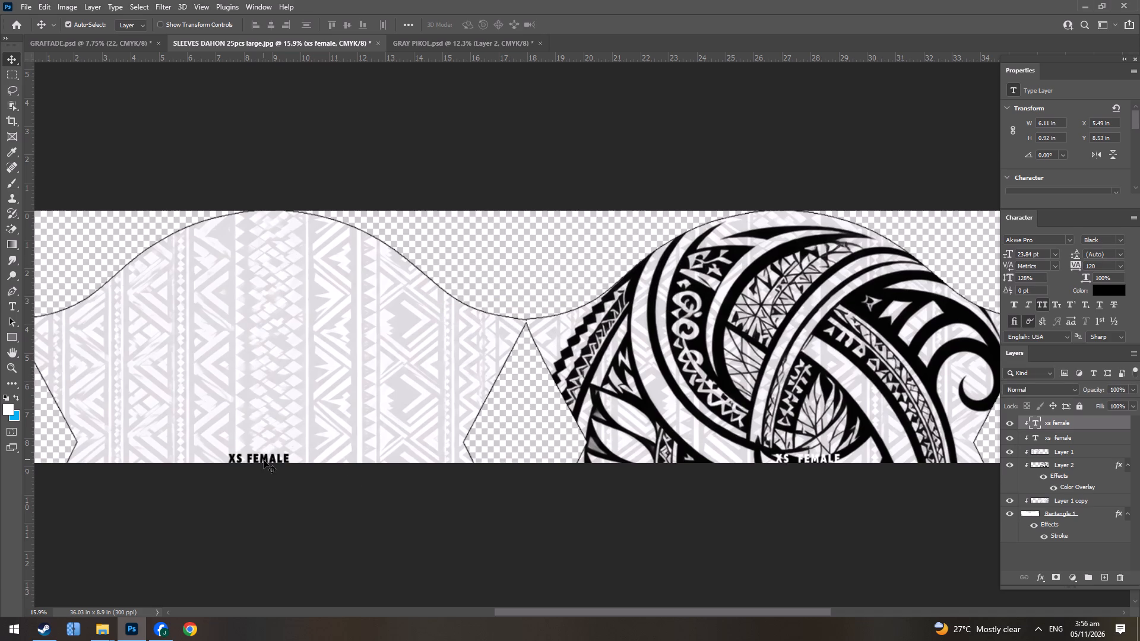
Save a JPEG copy of the sleeves as "xs female grey" in the ..mv folder on drive D.
{"action": "scroll", "coordinate": [372, 425], "scroll_direction": "down", "scroll_amount": 4, "text": "alt"}
{"action": "scroll", "coordinate": [412, 427], "scroll_direction": "up", "scroll_amount": 3, "text": "alt"}
{"action": "key", "text": "ctrl+alt+s"}
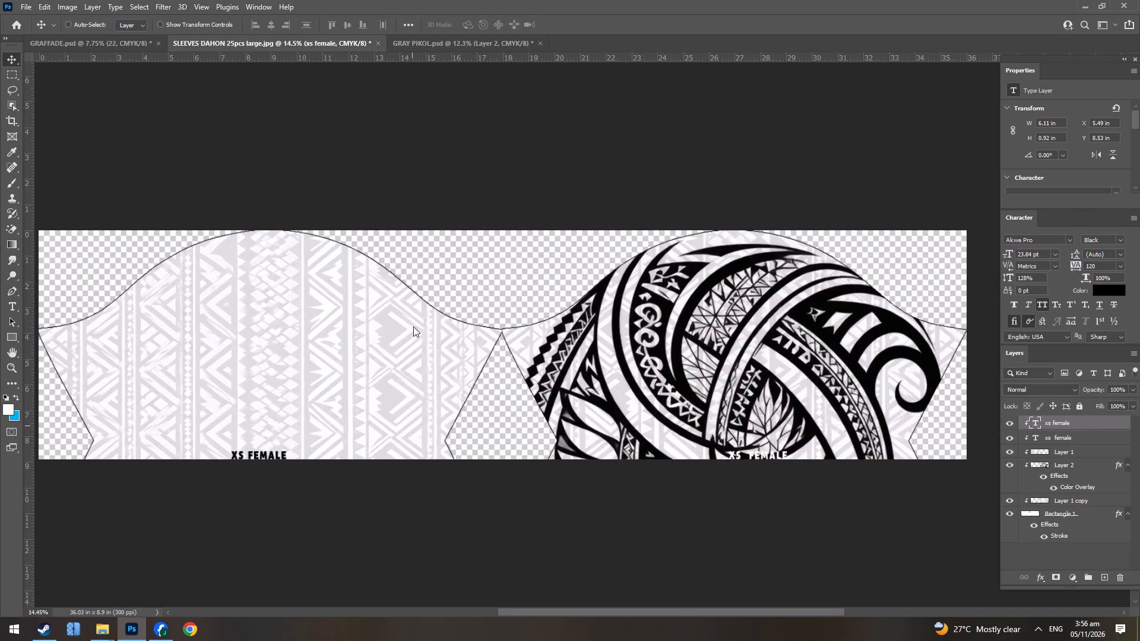
{"action": "left_click", "coordinate": [337, 125]}
{"action": "left_click", "coordinate": [264, 112]}
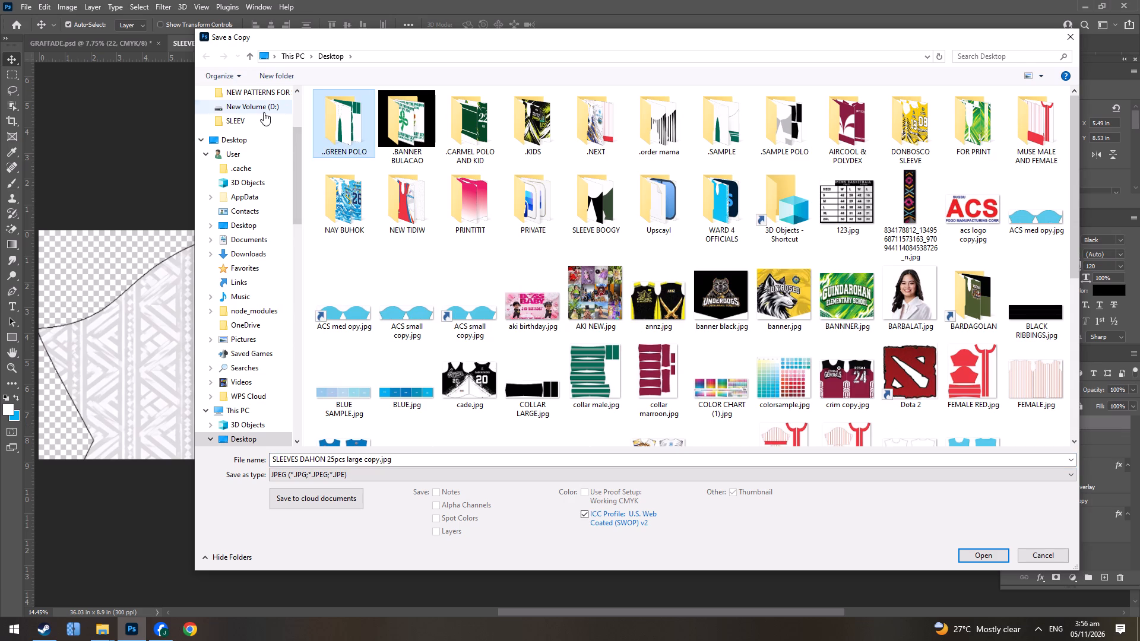
{"action": "double_click", "coordinate": [328, 122]}
{"action": "left_click", "coordinate": [344, 461]}
{"action": "type", "text": "xs female grey"}
{"action": "key", "text": "Return"}
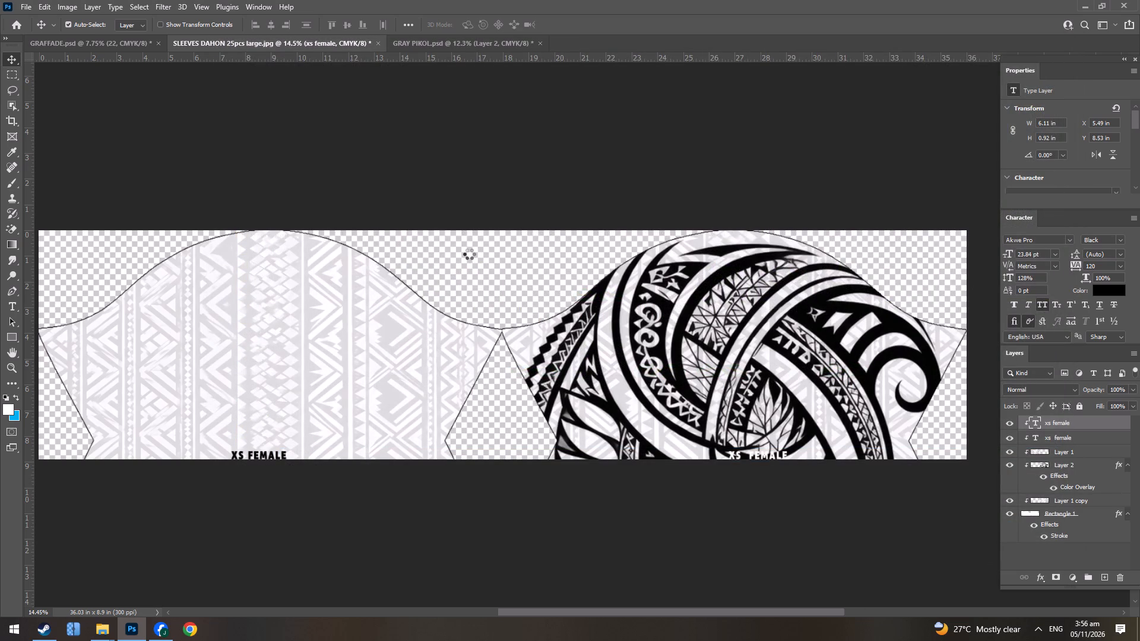
{"action": "left_click", "coordinate": [426, 407]}
{"action": "left_click", "coordinate": [643, 156]}
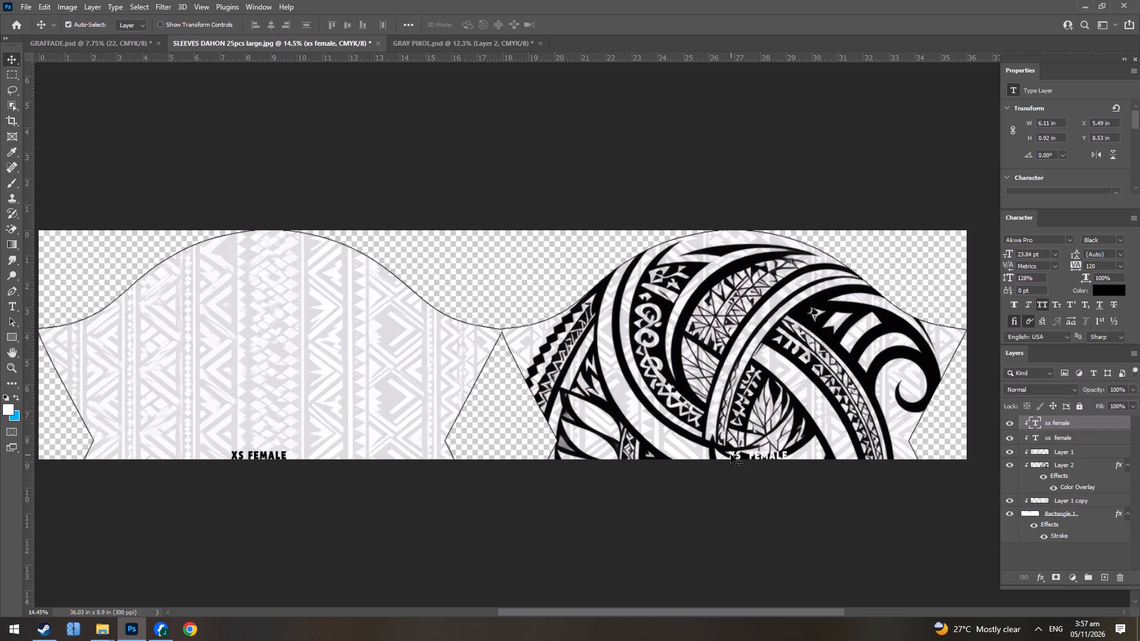
Change the white label on the black tribal sleeve to read "xxs male".
{"action": "double_click", "coordinate": [734, 454]}
{"action": "key", "text": "Left"}
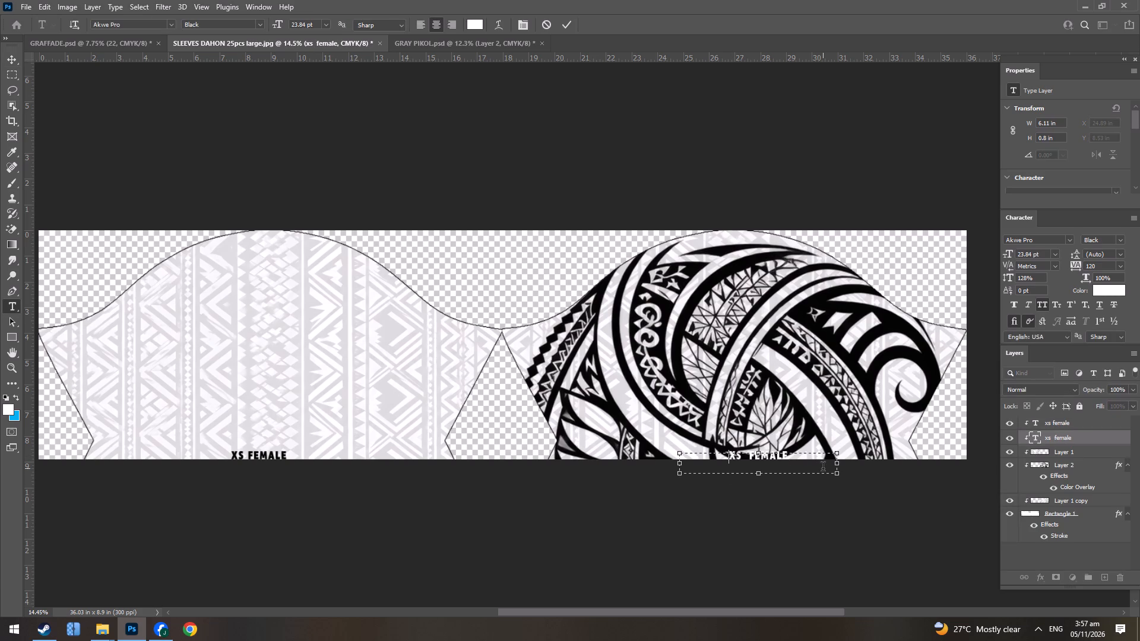
{"action": "key", "text": "x"}
{"action": "key", "text": "Return"}
{"action": "double_click", "coordinate": [786, 455]}
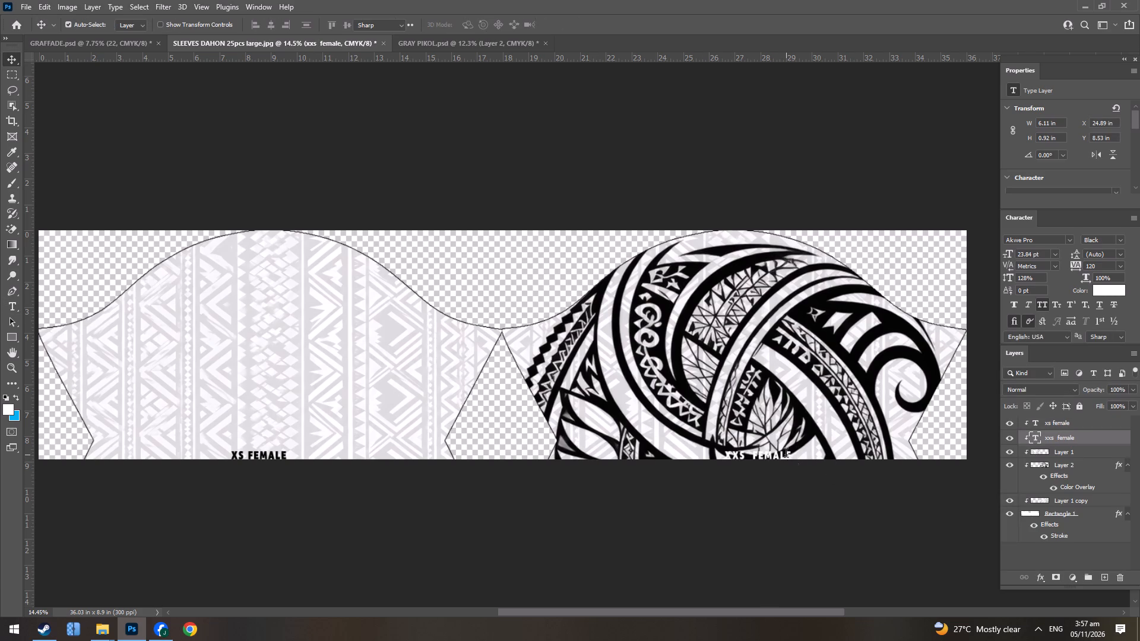
{"action": "key", "text": "Left"}
{"action": "key", "text": "Right"}
{"action": "key", "text": "Right"}
{"action": "key", "text": "Right"}
{"action": "key", "text": "Right"}
{"action": "key", "text": "Right"}
{"action": "key", "text": "Right"}
{"action": "key", "text": "Right"}
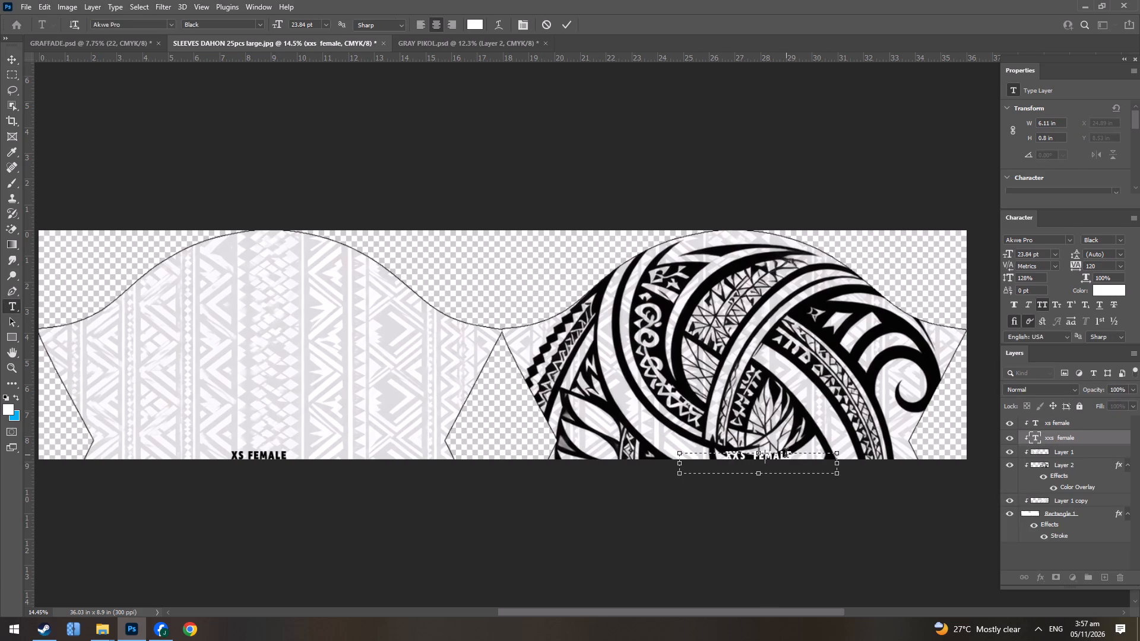
{"action": "key", "text": "BackSpace"}
{"action": "key", "text": "BackSpace"}
{"action": "key", "text": "Return"}
Change the black label on the gray-pattern sleeve to read "xxs male".
{"action": "left_click", "coordinate": [264, 461]}
{"action": "double_click", "coordinate": [267, 454]}
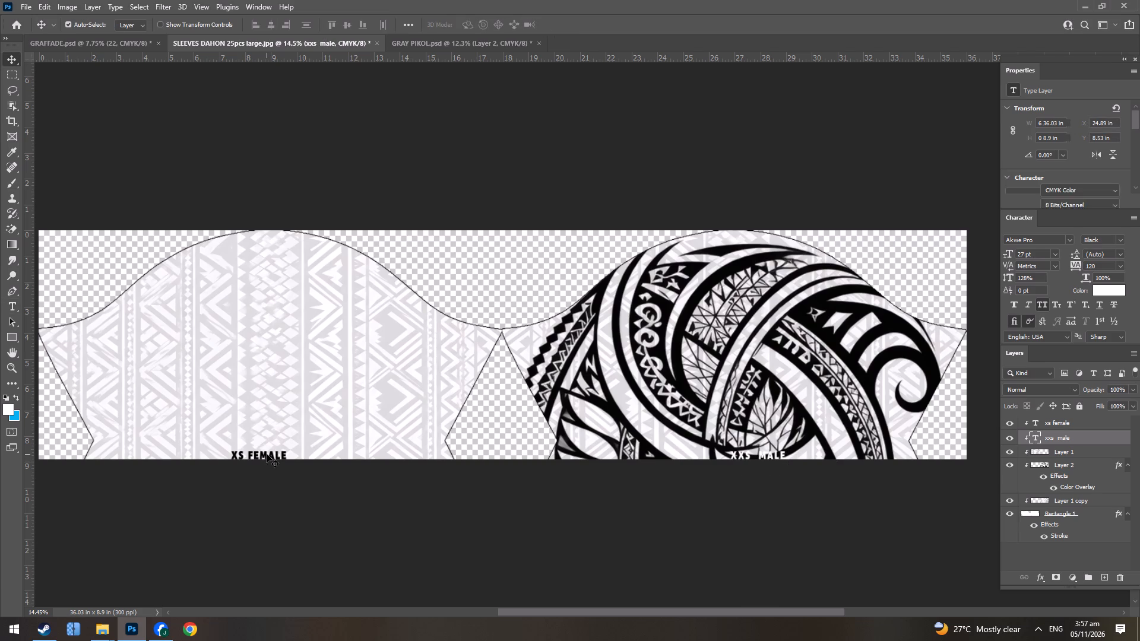
{"action": "type", "text": "xxs"}
{"action": "key", "text": "space"}
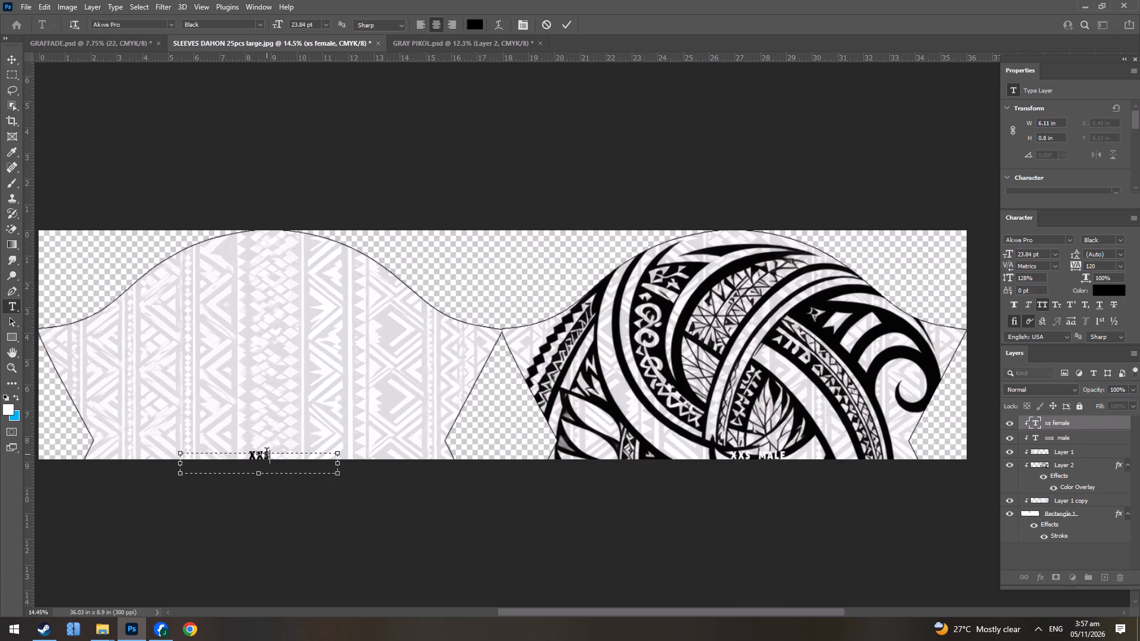
{"action": "key", "text": "space"}
{"action": "type", "text": "male"}
{"action": "key", "text": "Return"}
Set the sleeves image height to 9.2 inches.
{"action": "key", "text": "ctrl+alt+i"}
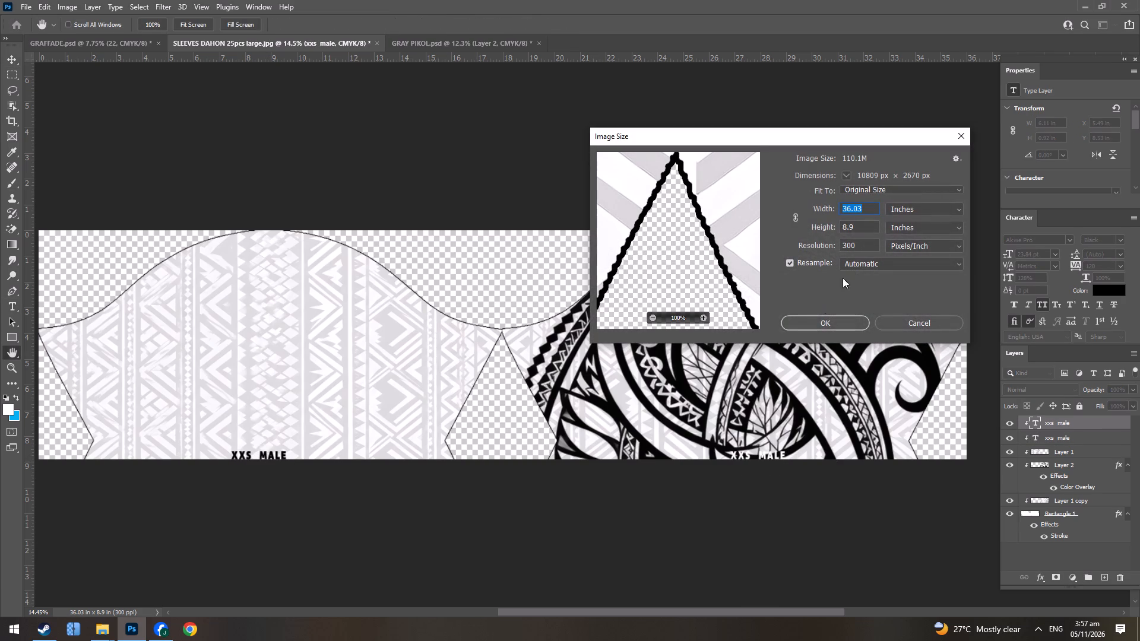
{"action": "left_click", "coordinate": [862, 228]}
{"action": "key", "text": "Left"}
{"action": "key", "text": "Right"}
{"action": "key", "text": "BackSpace"}
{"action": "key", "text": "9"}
{"action": "key", "text": "BackSpace"}
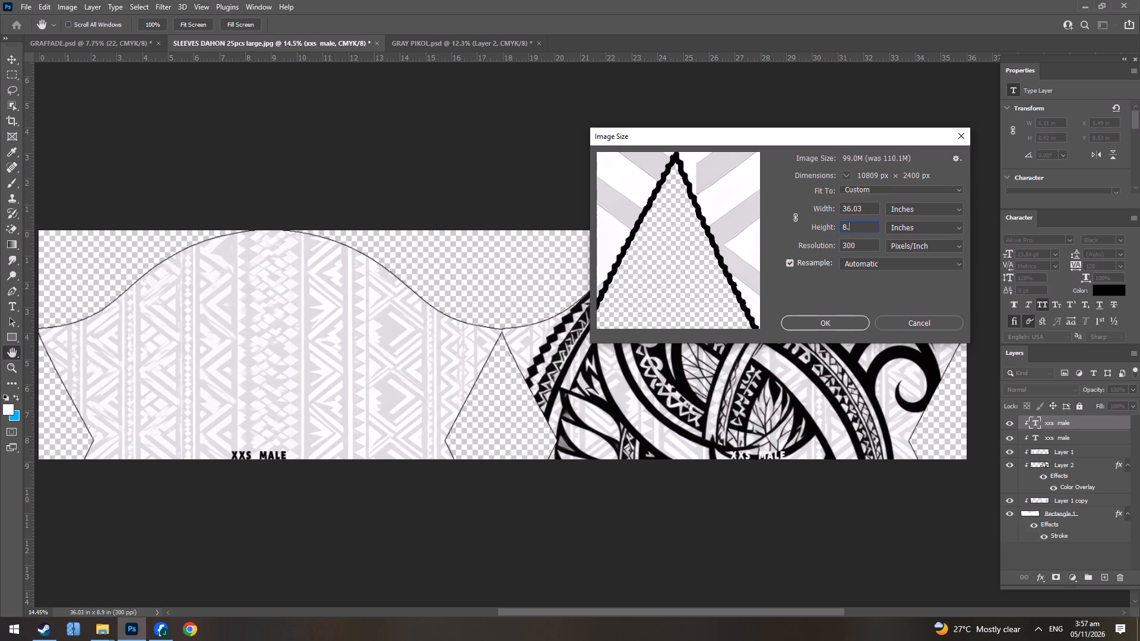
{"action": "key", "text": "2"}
{"action": "key", "text": "Left"}
{"action": "key", "text": "Left"}
{"action": "key", "text": "Left"}
{"action": "key", "text": "Left"}
{"action": "key", "text": "Left"}
{"action": "key", "text": "Left"}
{"action": "key", "text": "Left"}
{"action": "key", "text": "Left"}
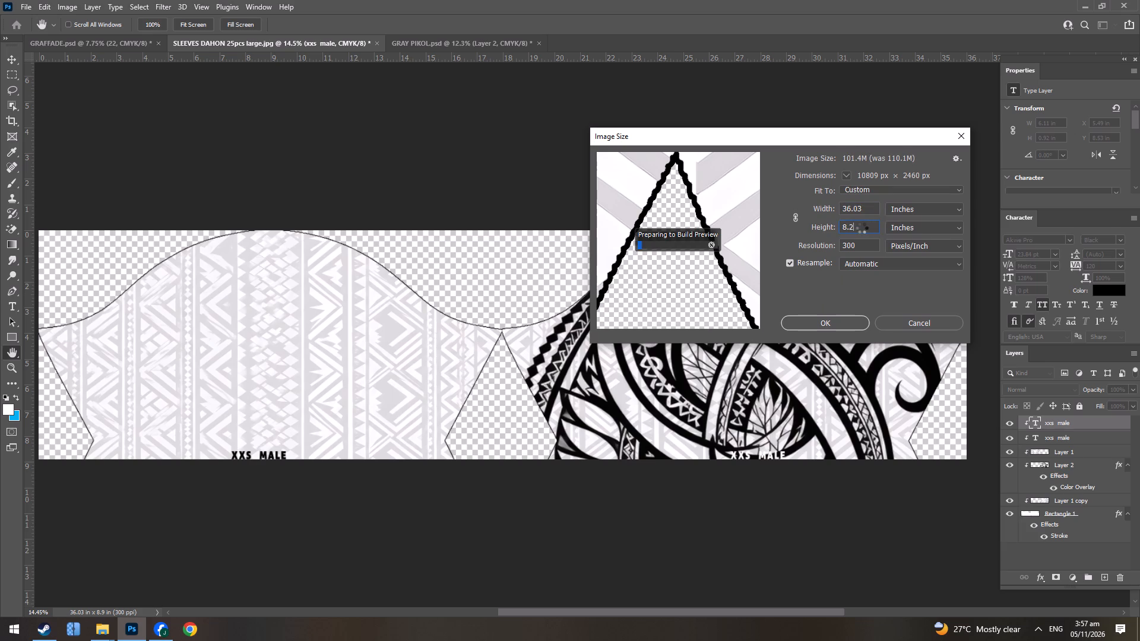
{"action": "key", "text": "Left"}
{"action": "key", "text": "Left"}
{"action": "key", "text": "Left"}
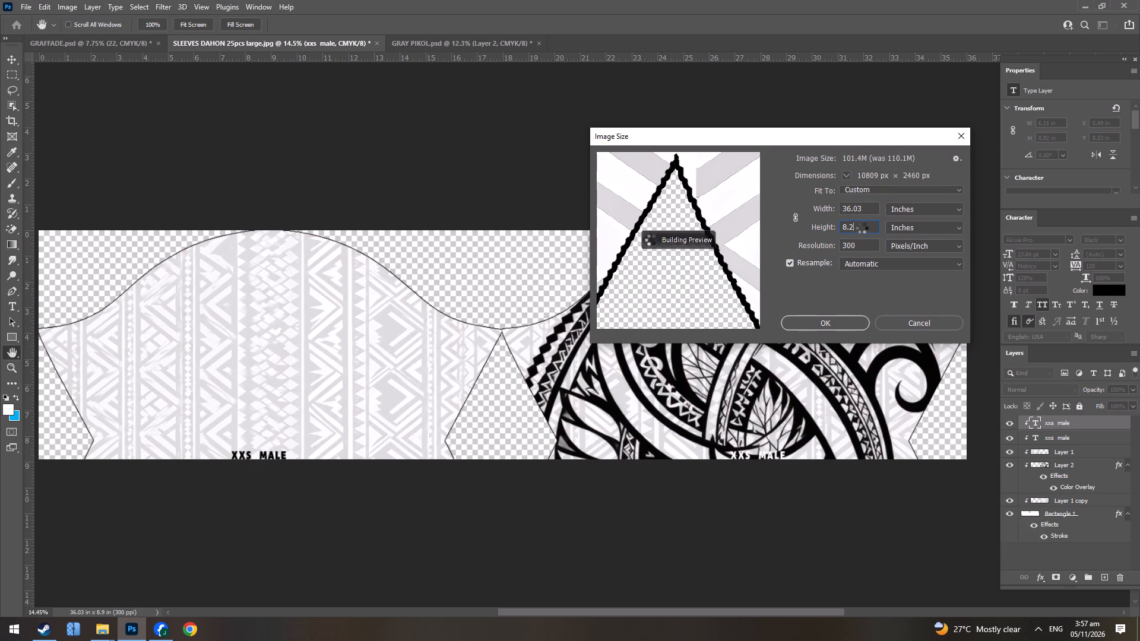
{"action": "key", "text": "Right"}
{"action": "key", "text": "BackSpace"}
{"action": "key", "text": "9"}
{"action": "key", "text": "Return"}
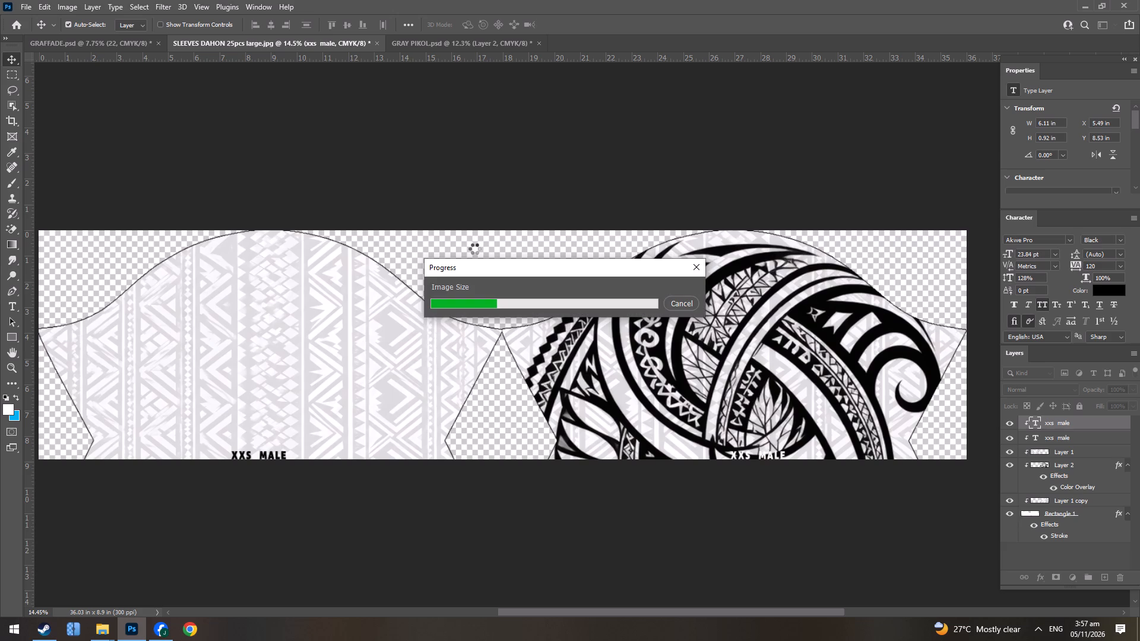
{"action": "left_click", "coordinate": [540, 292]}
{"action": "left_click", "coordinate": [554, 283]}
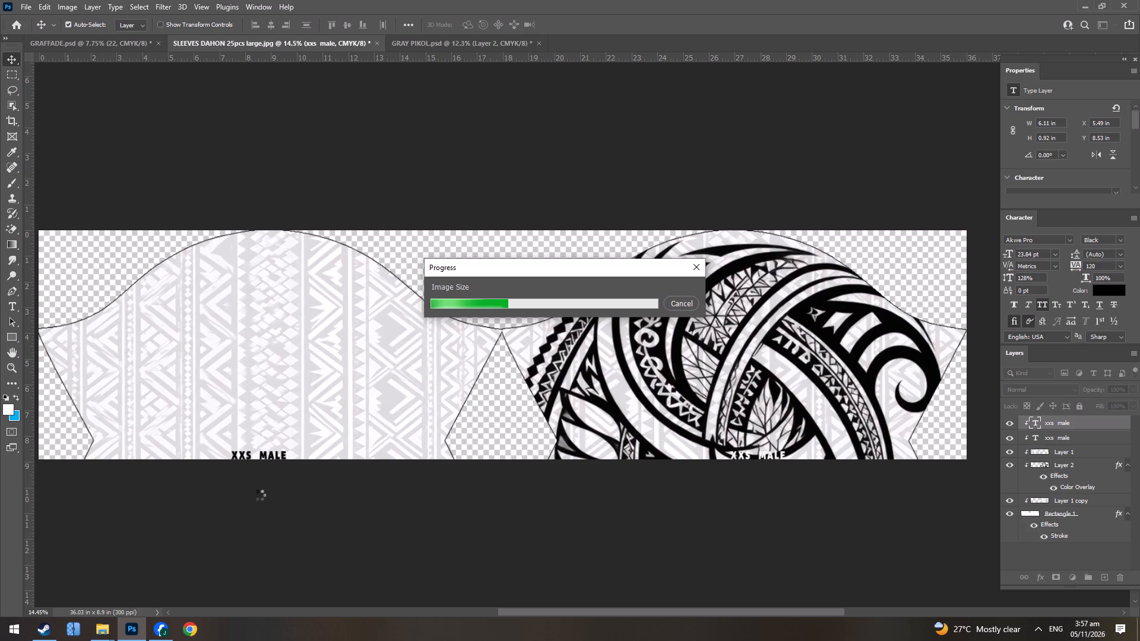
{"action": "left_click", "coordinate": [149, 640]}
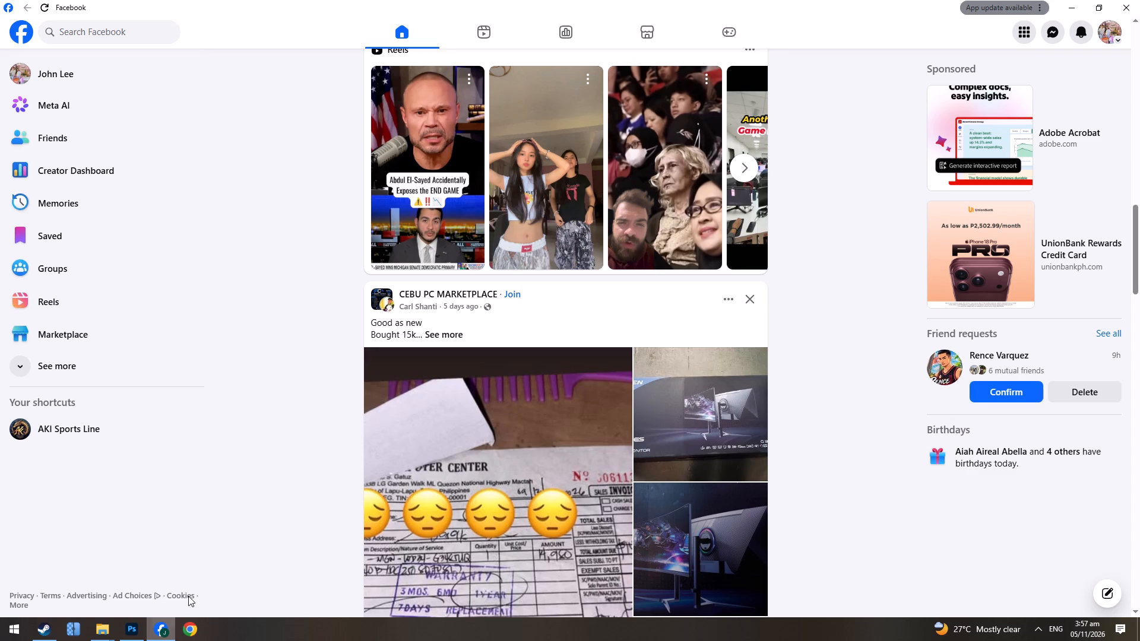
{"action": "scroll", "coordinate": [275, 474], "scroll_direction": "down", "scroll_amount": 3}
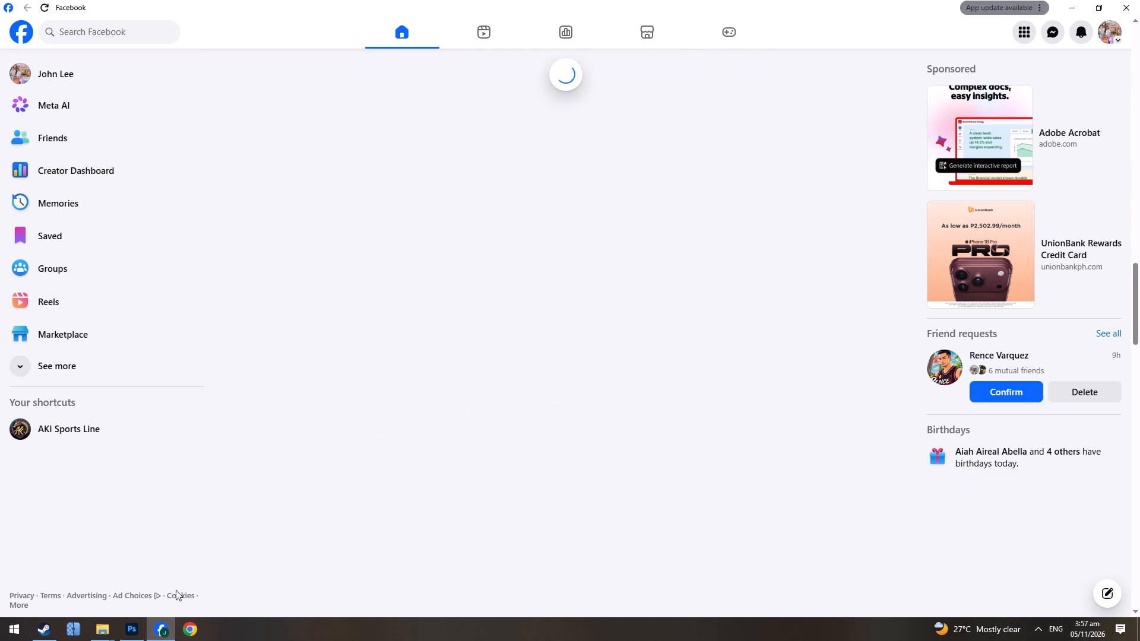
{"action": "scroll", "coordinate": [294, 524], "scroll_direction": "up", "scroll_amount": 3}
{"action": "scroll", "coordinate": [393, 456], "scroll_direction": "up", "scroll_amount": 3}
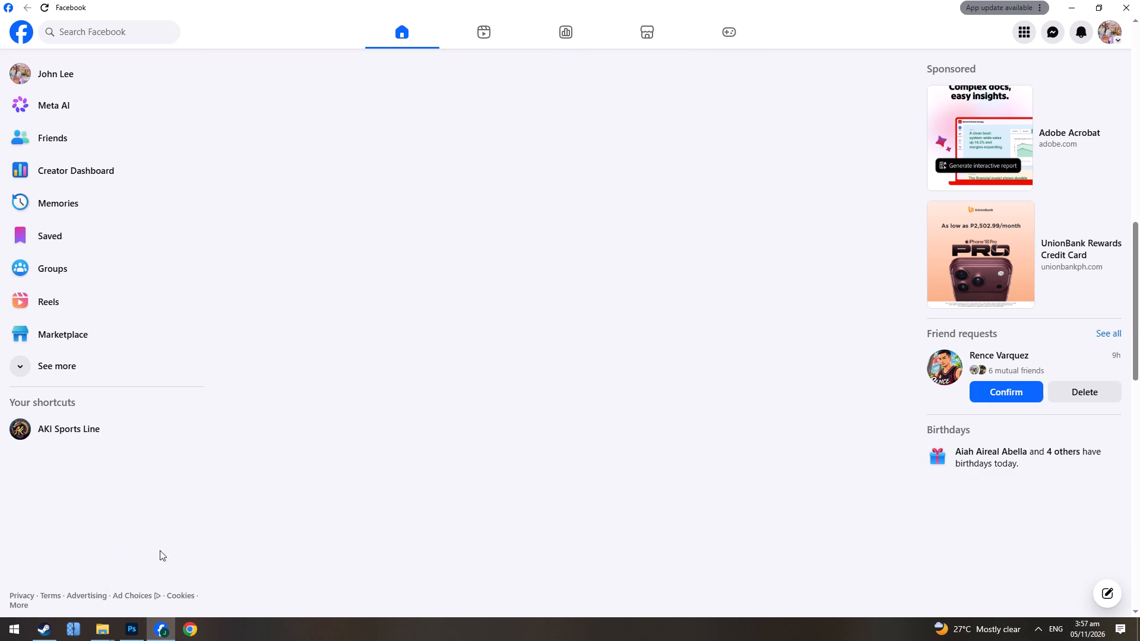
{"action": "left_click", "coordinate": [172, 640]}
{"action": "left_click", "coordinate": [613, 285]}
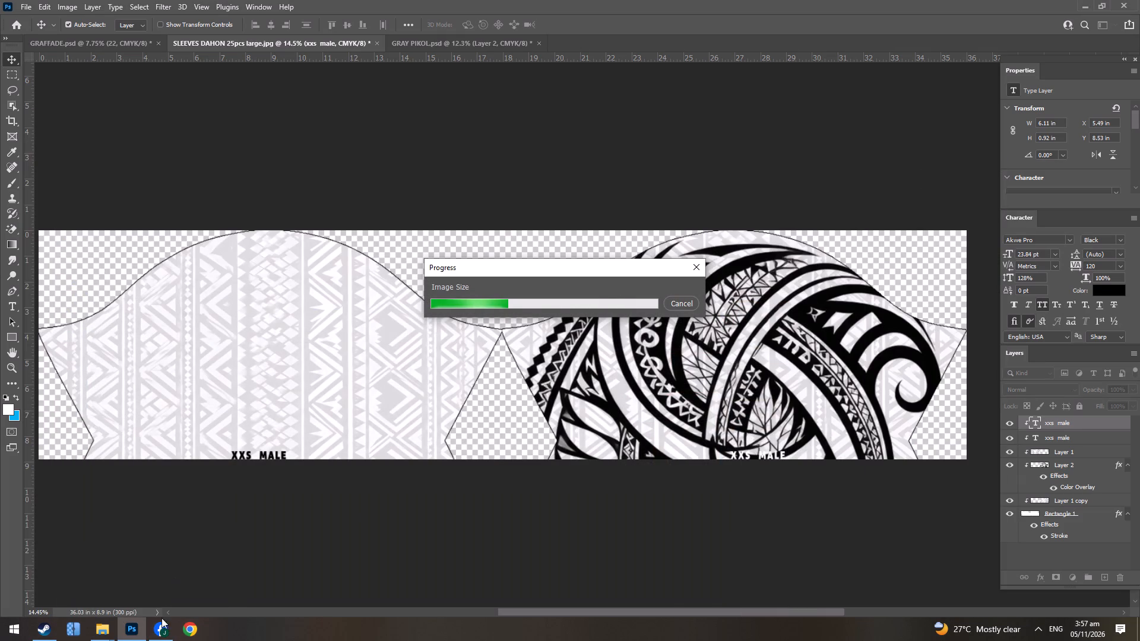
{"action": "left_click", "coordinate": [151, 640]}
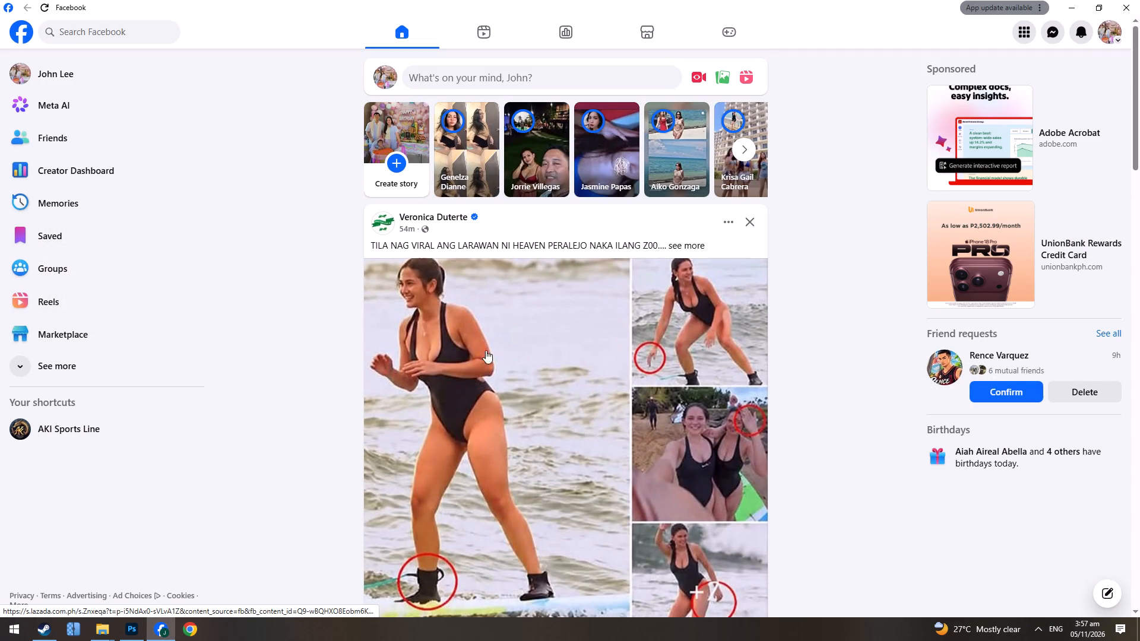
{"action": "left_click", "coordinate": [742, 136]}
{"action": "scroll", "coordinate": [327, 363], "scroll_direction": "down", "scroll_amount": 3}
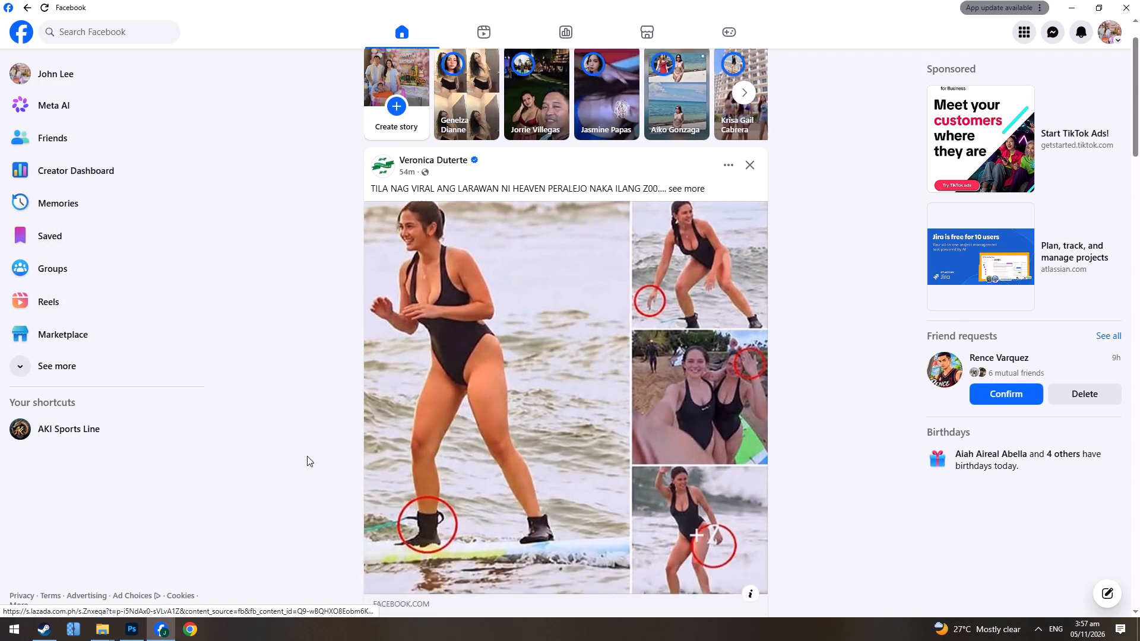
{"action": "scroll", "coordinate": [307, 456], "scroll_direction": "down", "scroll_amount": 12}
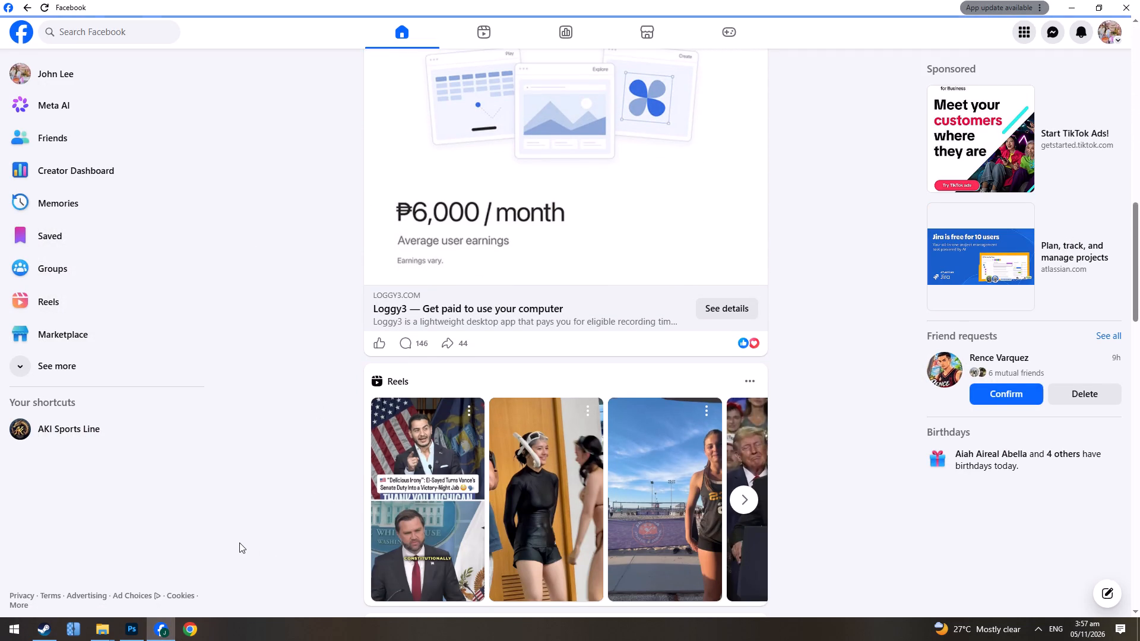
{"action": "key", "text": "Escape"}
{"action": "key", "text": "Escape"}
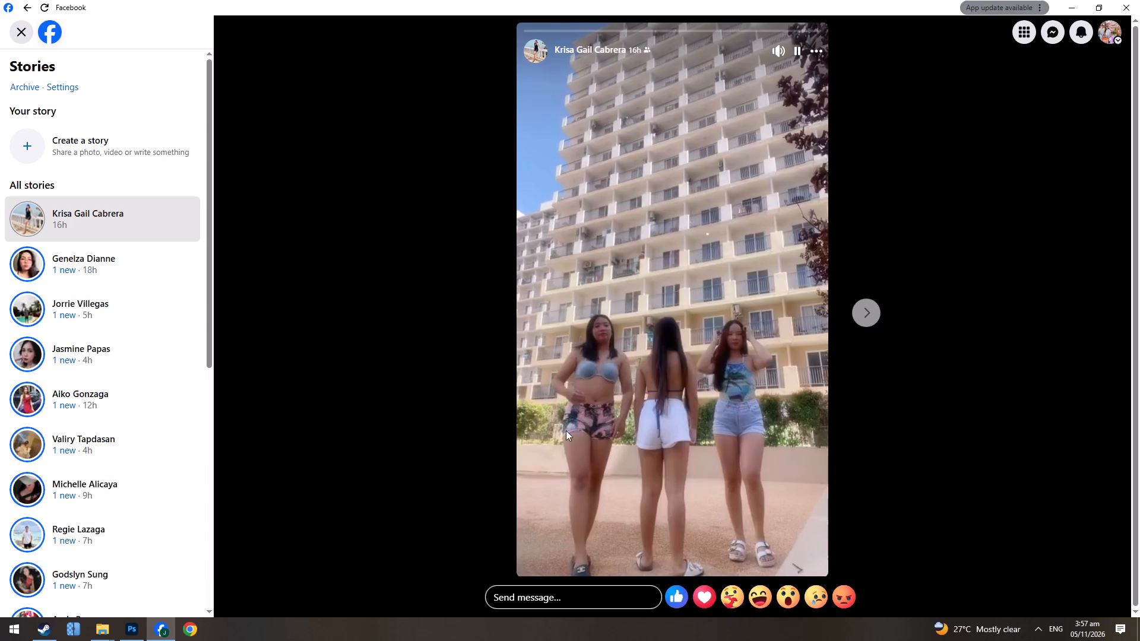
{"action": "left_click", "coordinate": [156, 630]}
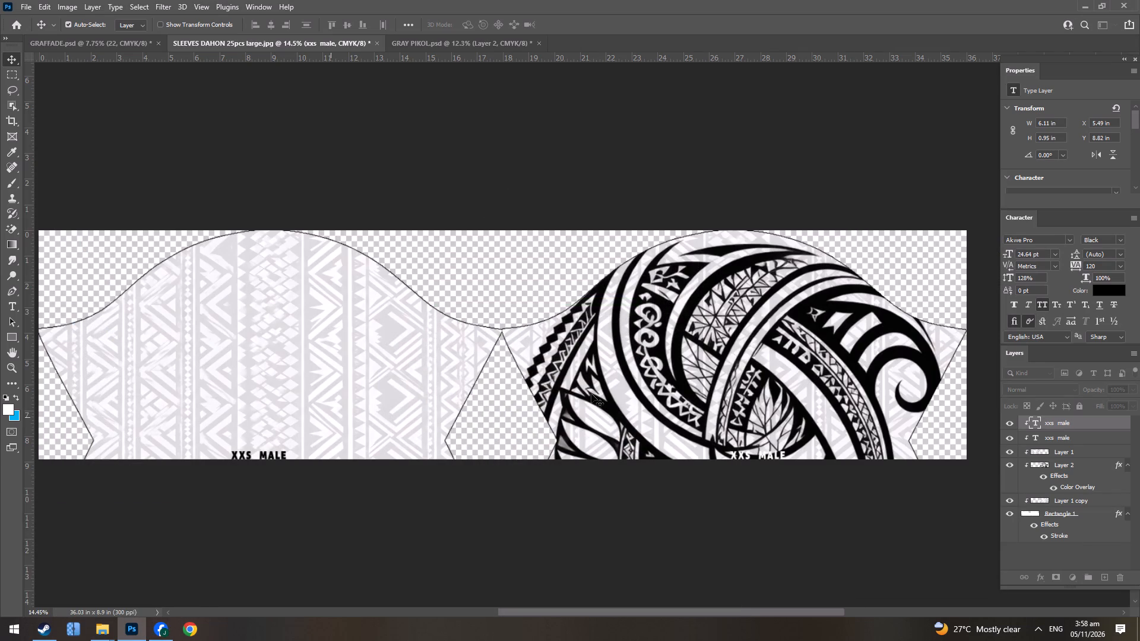
Check the image size of the sleeves document without changing it.
{"action": "key", "text": "ctrl+alt+i"}
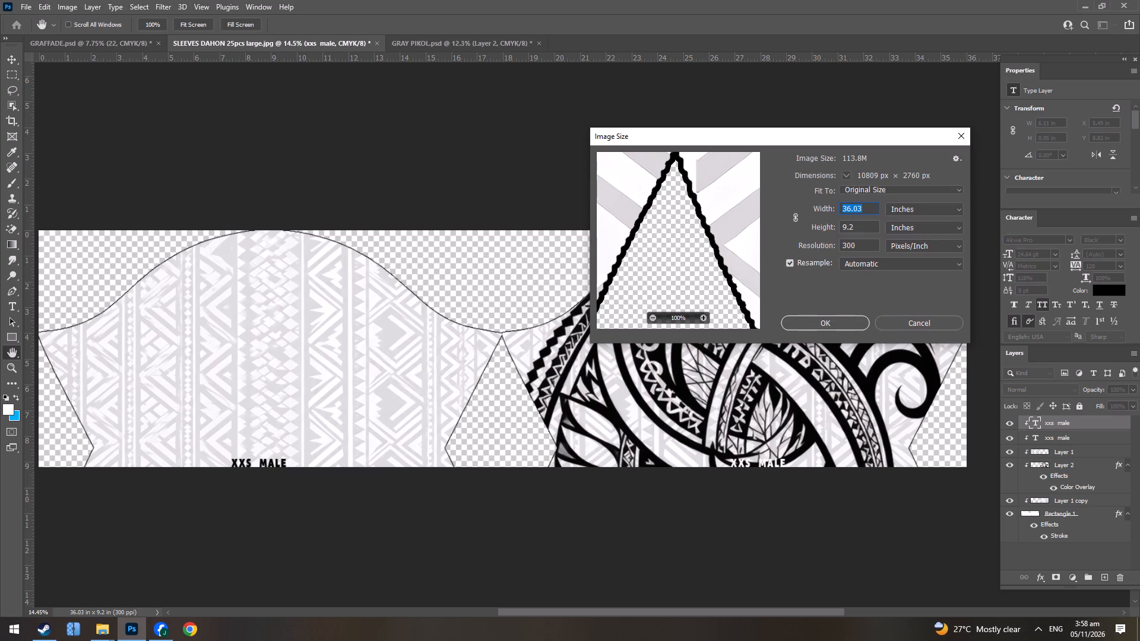
{"action": "left_click", "coordinate": [911, 318]}
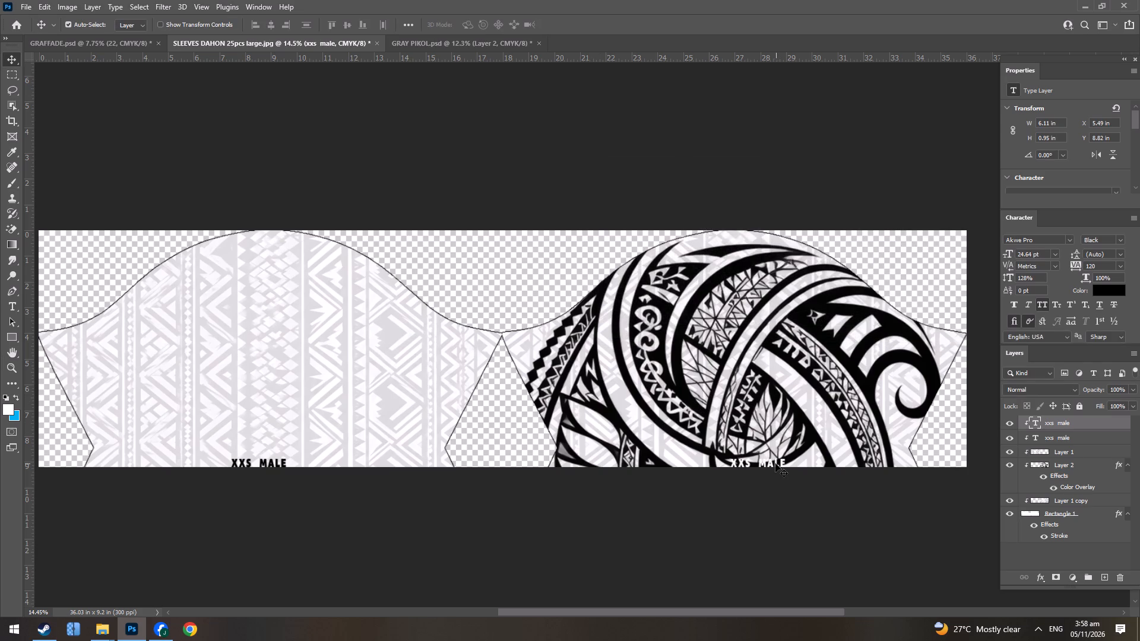
Save a JPEG copy of the XXS male sleeves in the ..mv folder on drive D.
{"action": "key", "text": "ctrl+alt+s"}
{"action": "left_click", "coordinate": [342, 132]}
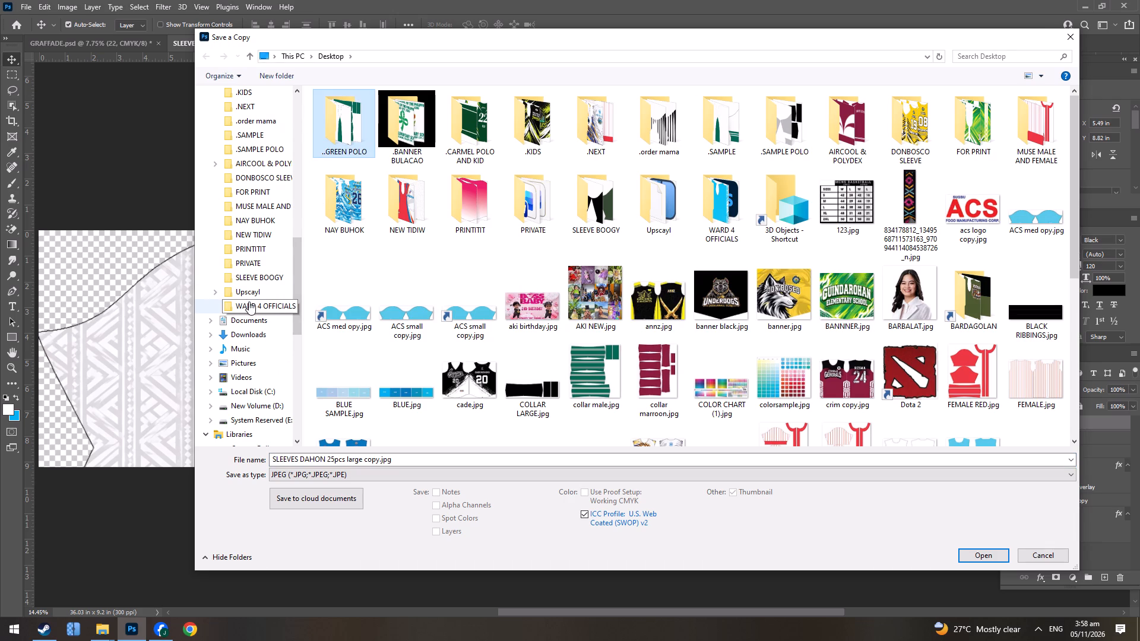
{"action": "left_click", "coordinate": [255, 406]}
{"action": "double_click", "coordinate": [356, 106]}
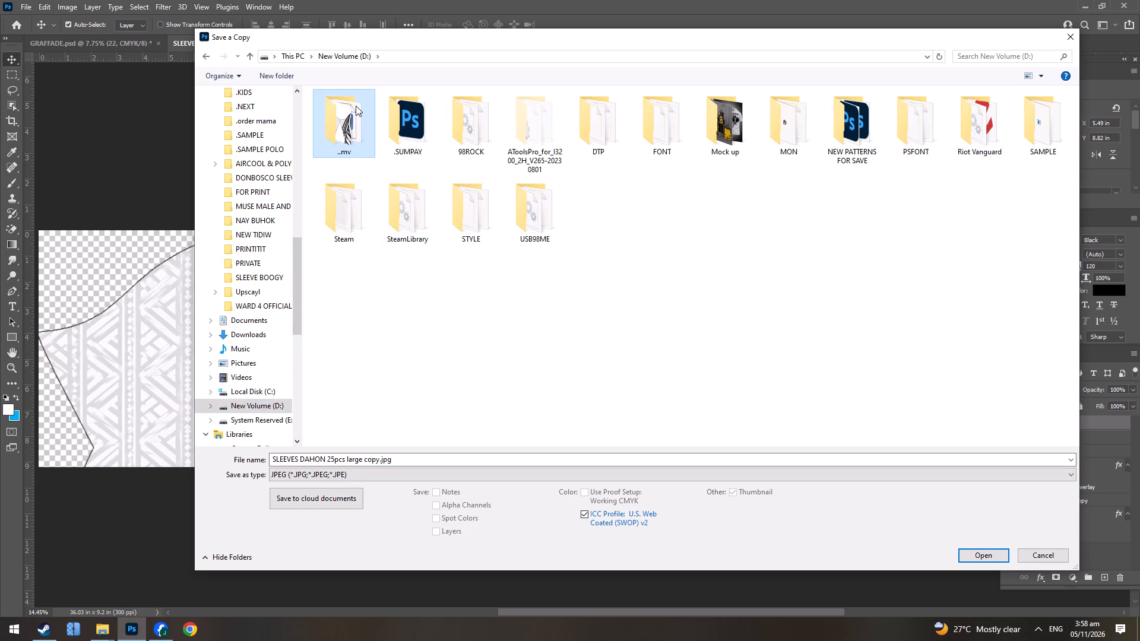
{"action": "left_click", "coordinate": [368, 456]}
{"action": "left_click", "coordinate": [370, 463]}
{"action": "key", "text": "x"}
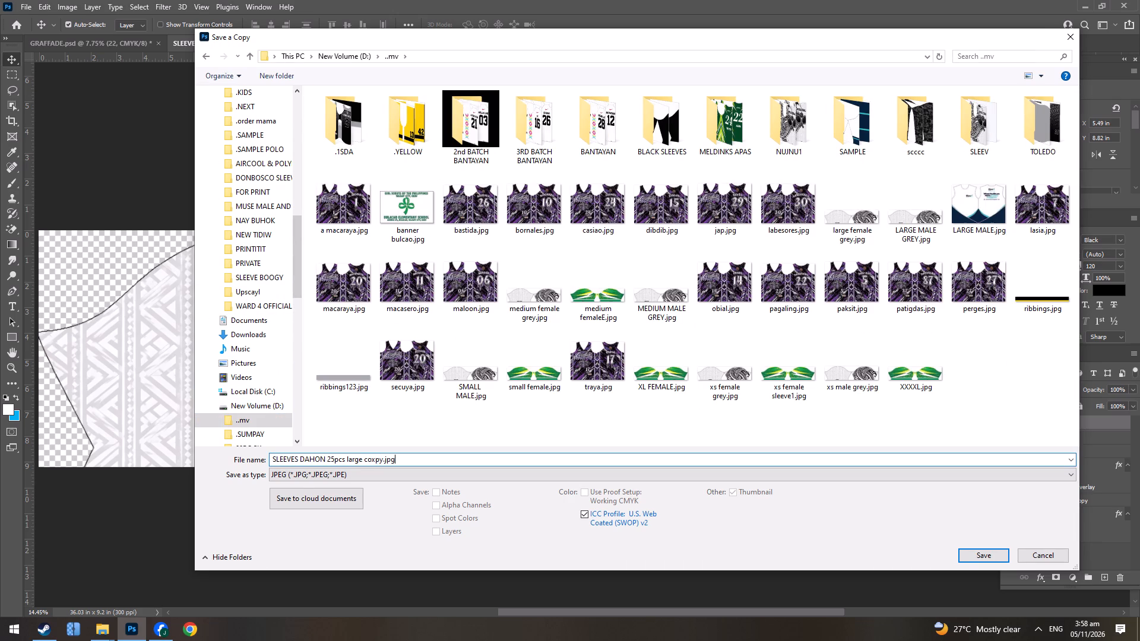
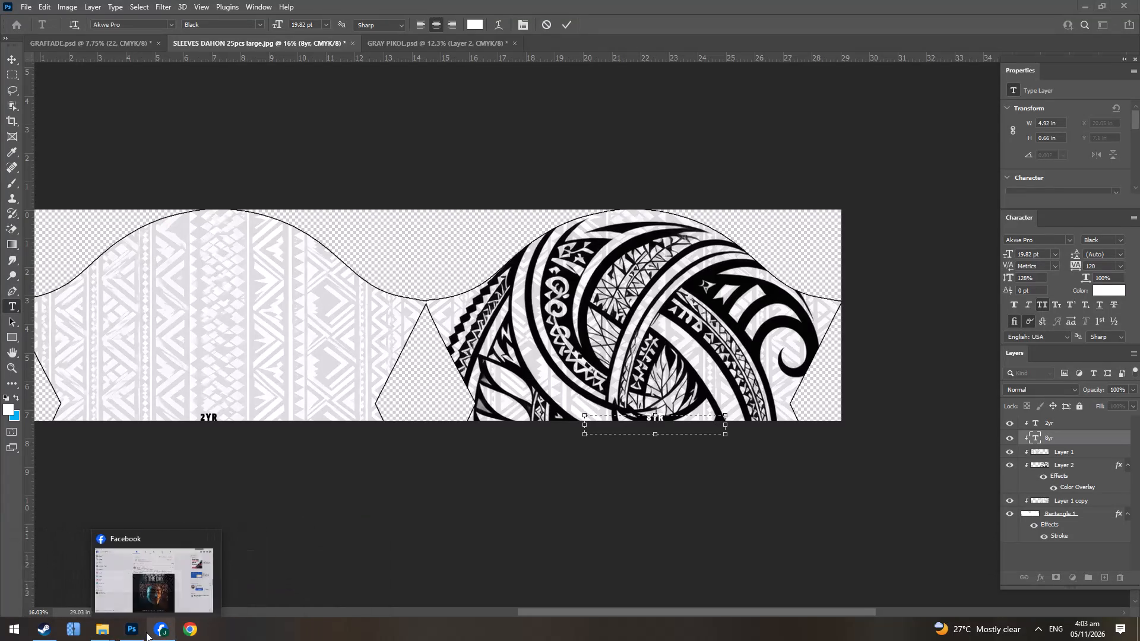
Switch back to Photoshop and change the white label on the black tribal sleeve to read "2yr".
{"action": "left_click", "coordinate": [126, 632]}
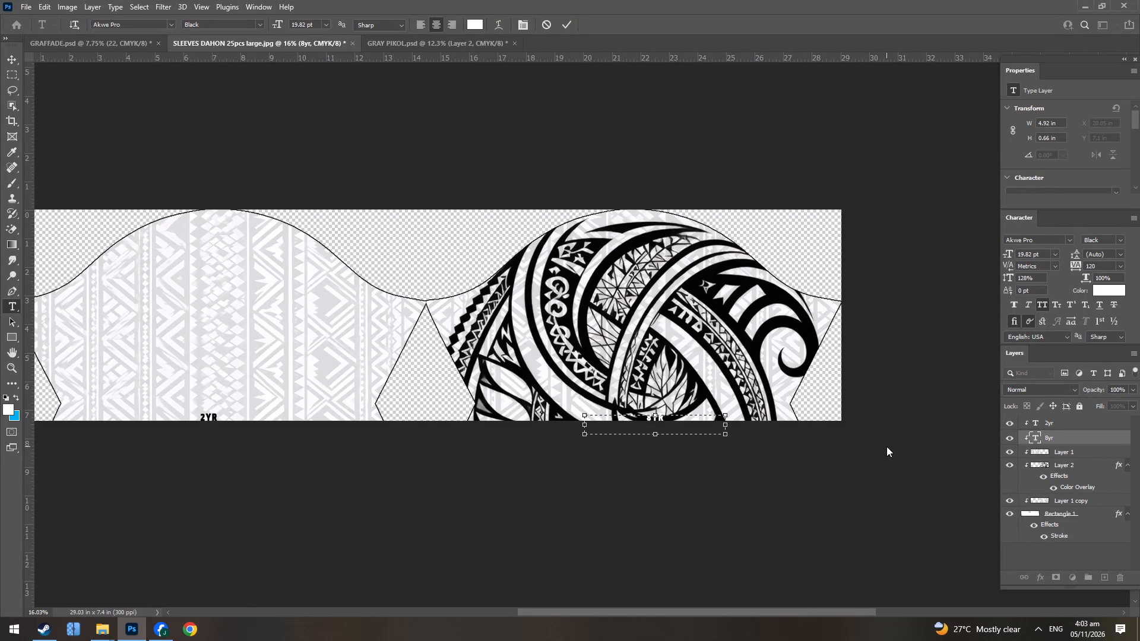
{"action": "key", "text": "BackSpace"}
{"action": "key", "text": "2"}
{"action": "key", "text": "Return"}
Save a JPEG copy of the 2yr sleeves in the ..mv folder on drive D.
{"action": "key", "text": "ctrl+alt+s"}
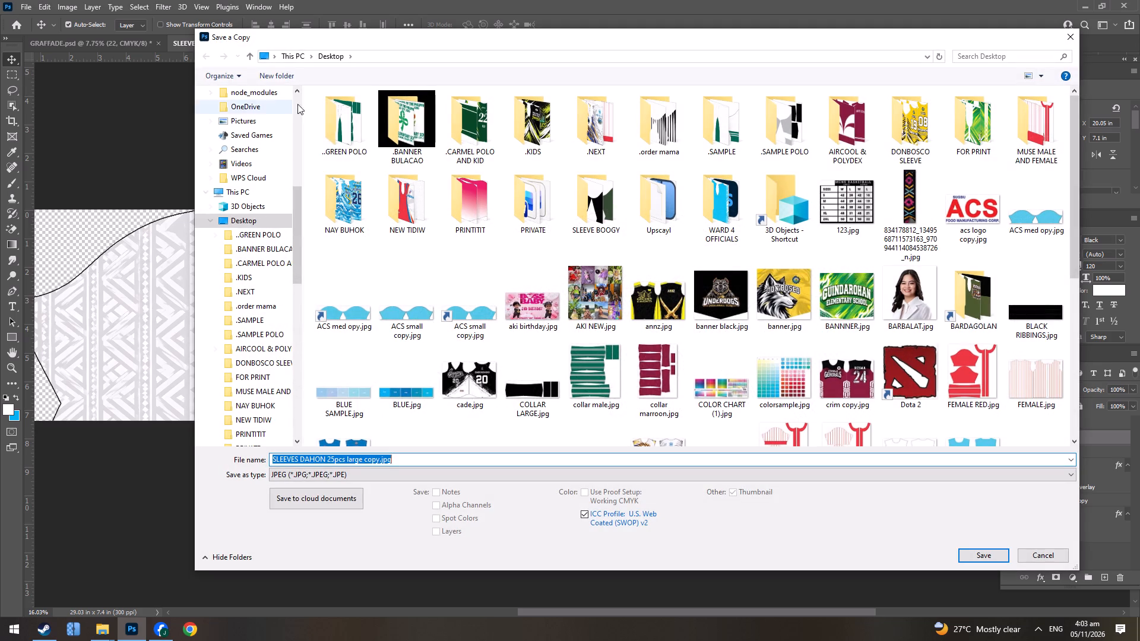
{"action": "left_click", "coordinate": [359, 115]}
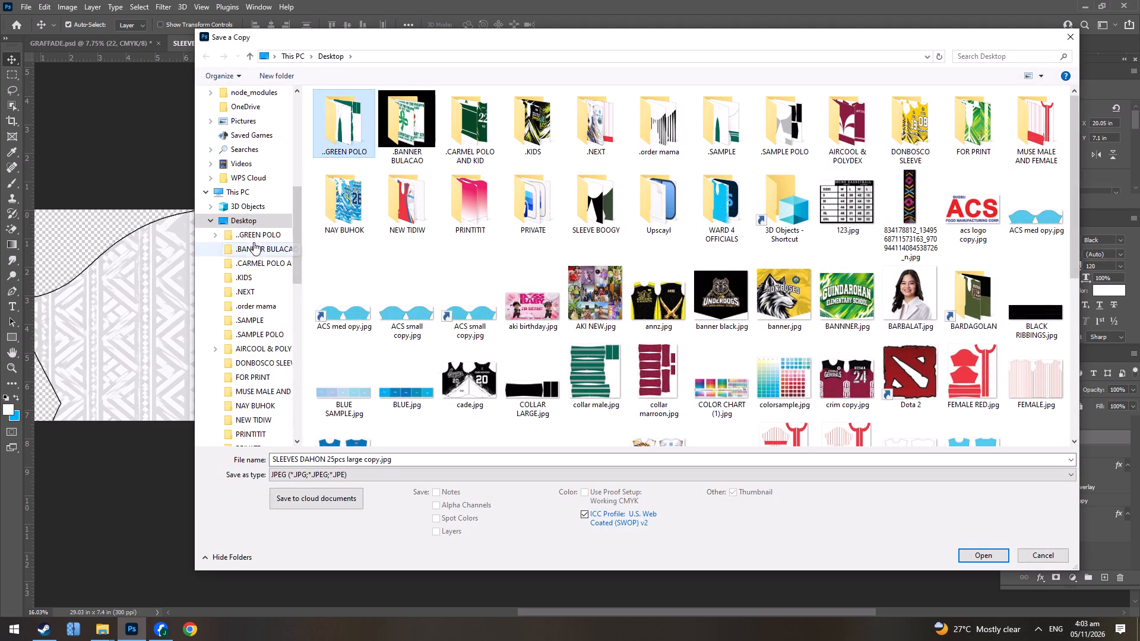
{"action": "left_click", "coordinate": [256, 198]}
{"action": "double_click", "coordinate": [512, 207]}
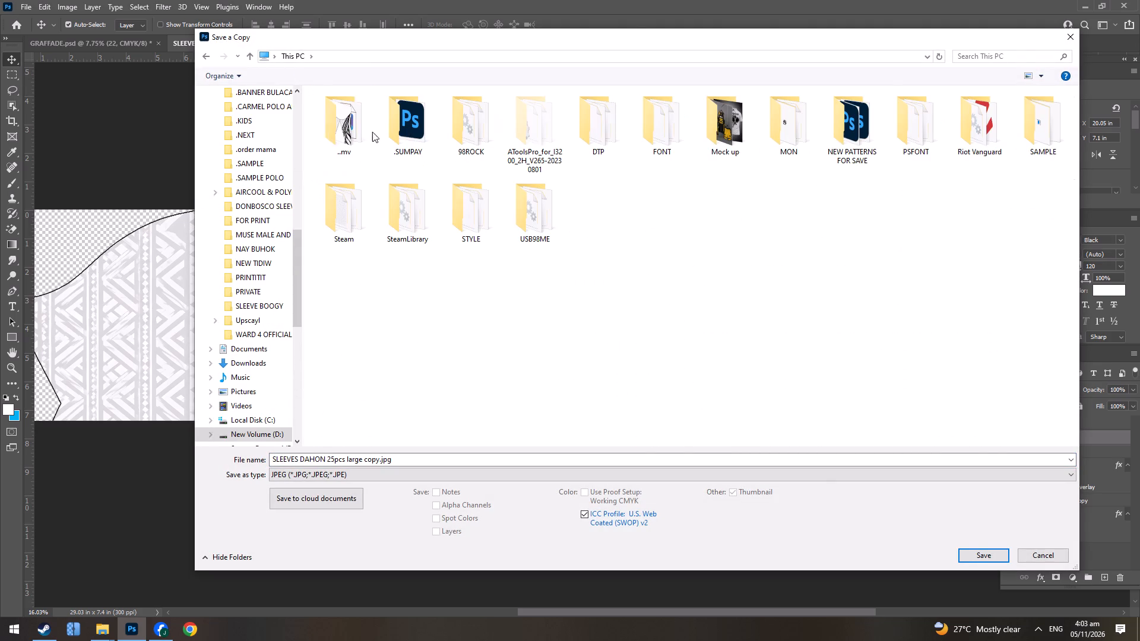
{"action": "double_click", "coordinate": [368, 129]}
{"action": "left_click", "coordinate": [360, 476]}
{"action": "double_click", "coordinate": [372, 458]}
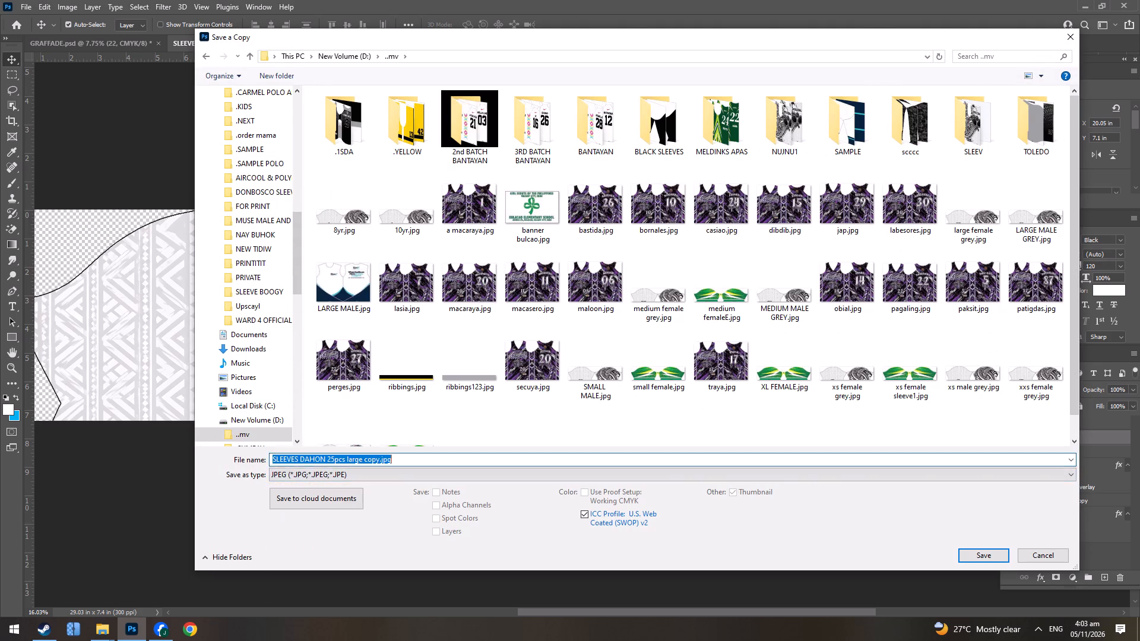
Name the sleeves copy 2yr and save it as a JPEG at quality 12 in the ..mv folder.
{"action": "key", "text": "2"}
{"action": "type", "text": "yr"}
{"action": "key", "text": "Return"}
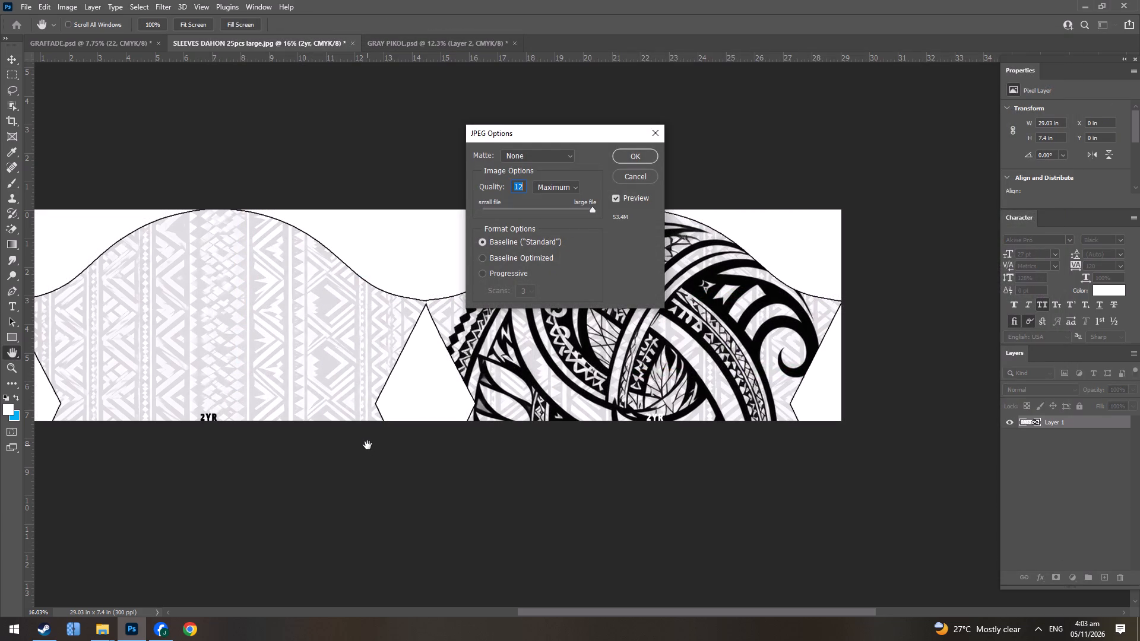
{"action": "left_click", "coordinate": [616, 141]}
{"action": "left_click", "coordinate": [623, 150]}
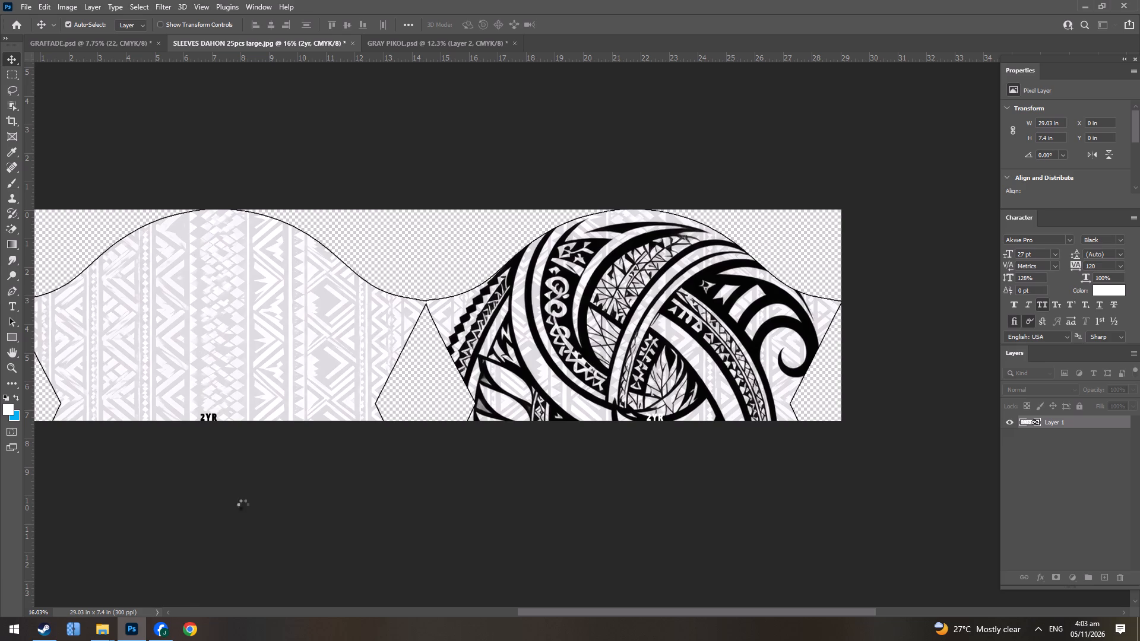
Switch to the Facebook window and close it.
{"action": "left_click", "coordinate": [193, 640]}
{"action": "left_click", "coordinate": [161, 629]}
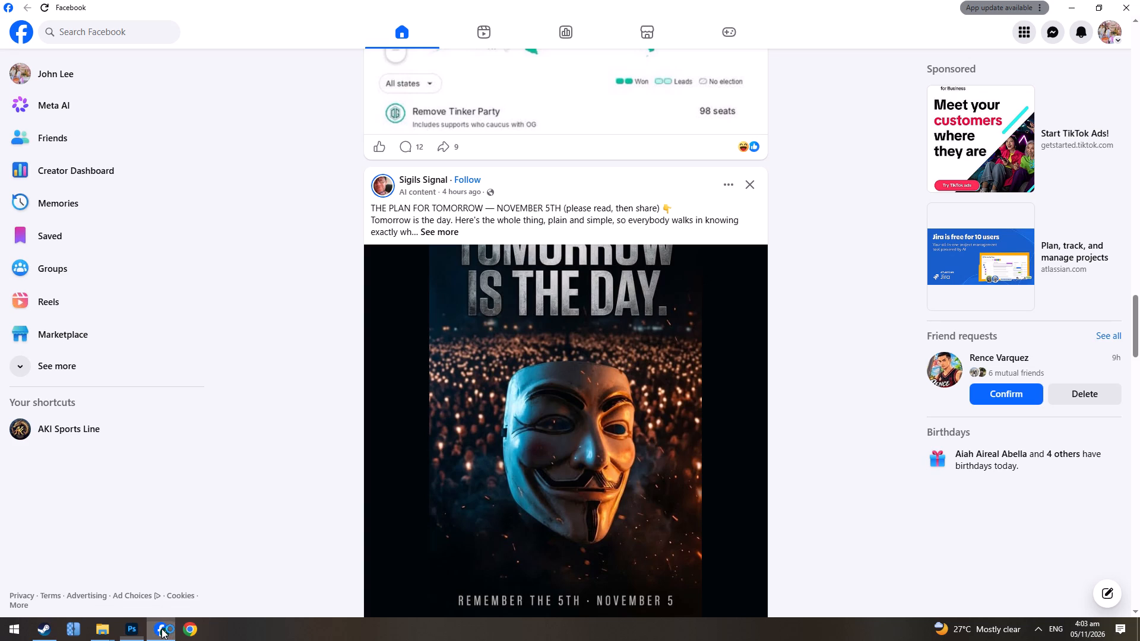
{"action": "left_click", "coordinate": [1139, 0]}
Switch to Google Chrome and go to gmail.com in the empty tab.
{"action": "left_click", "coordinate": [169, 629]}
{"action": "left_click", "coordinate": [151, 634]}
{"action": "left_click", "coordinate": [648, 274]}
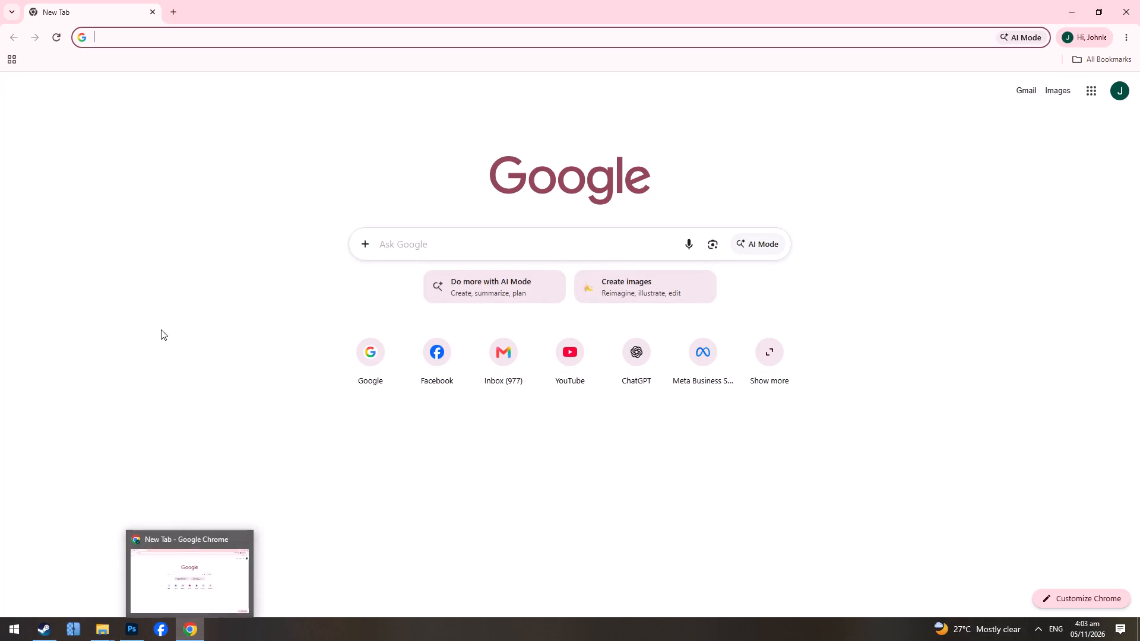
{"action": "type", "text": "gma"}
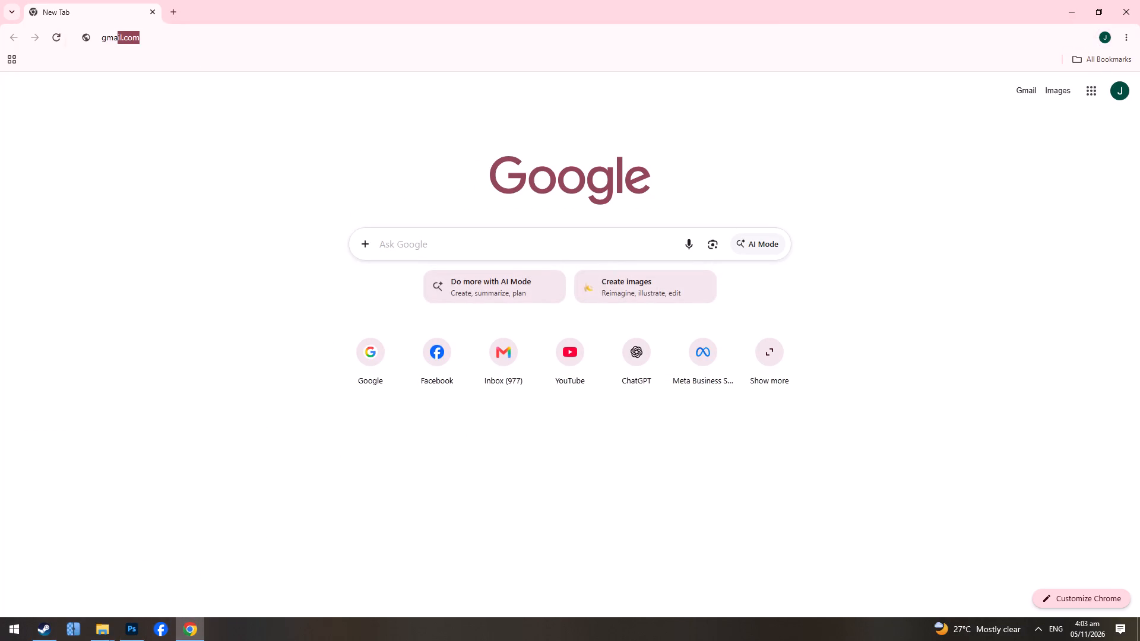
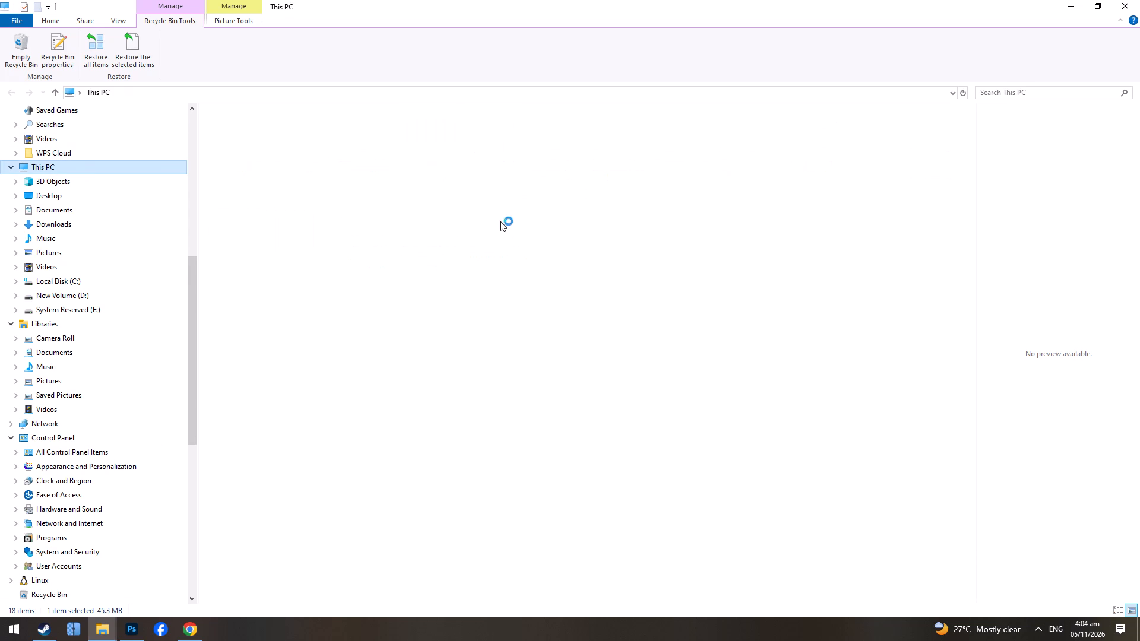
Switch to File Explorer and open the New Volume (D:) drive.
{"action": "double_click", "coordinate": [417, 222]}
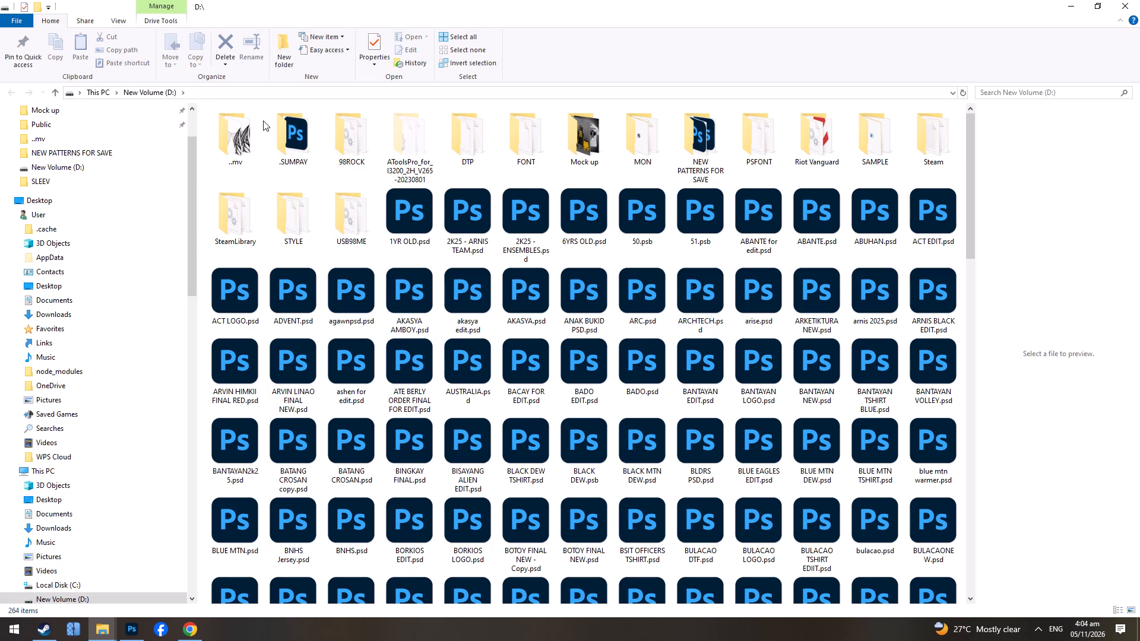
Create a folder named "GREY SLEEVES AND JERSEY TULAY" inside the ..mv folder on drive D.
{"action": "double_click", "coordinate": [230, 135]}
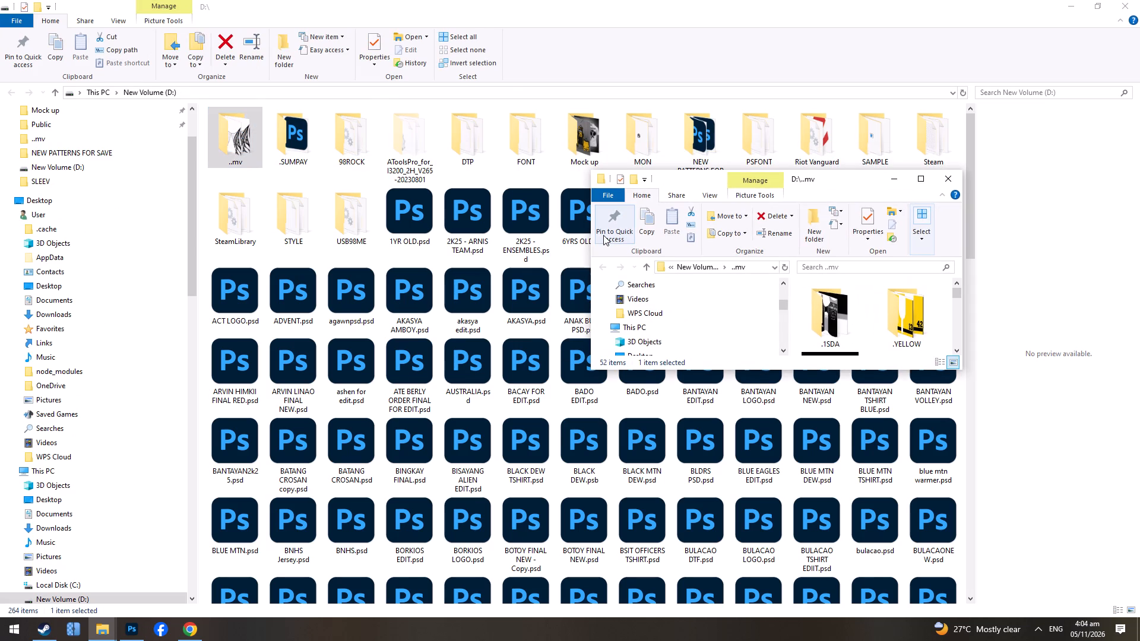
{"action": "left_click", "coordinate": [922, 178]}
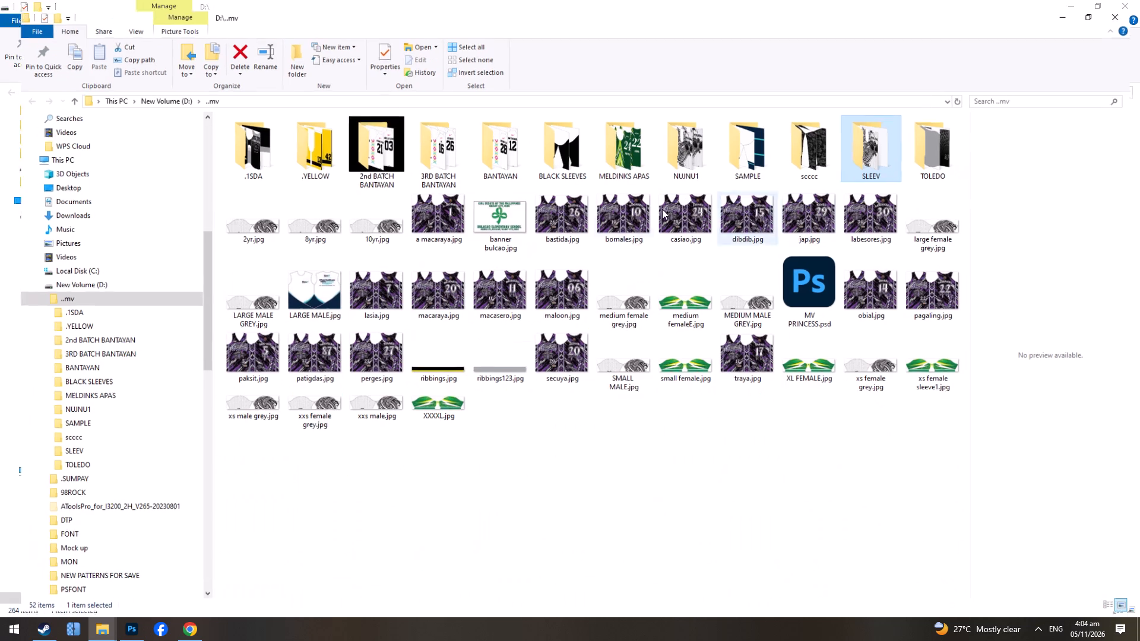
{"action": "right_click", "coordinate": [541, 471]}
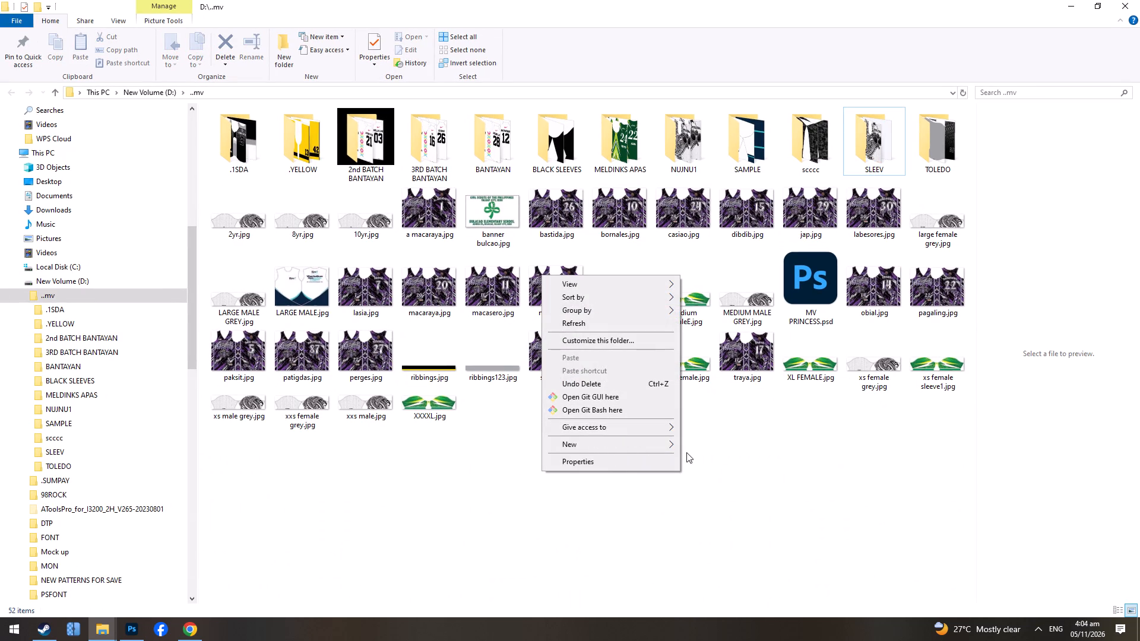
{"action": "left_click", "coordinate": [705, 446]}
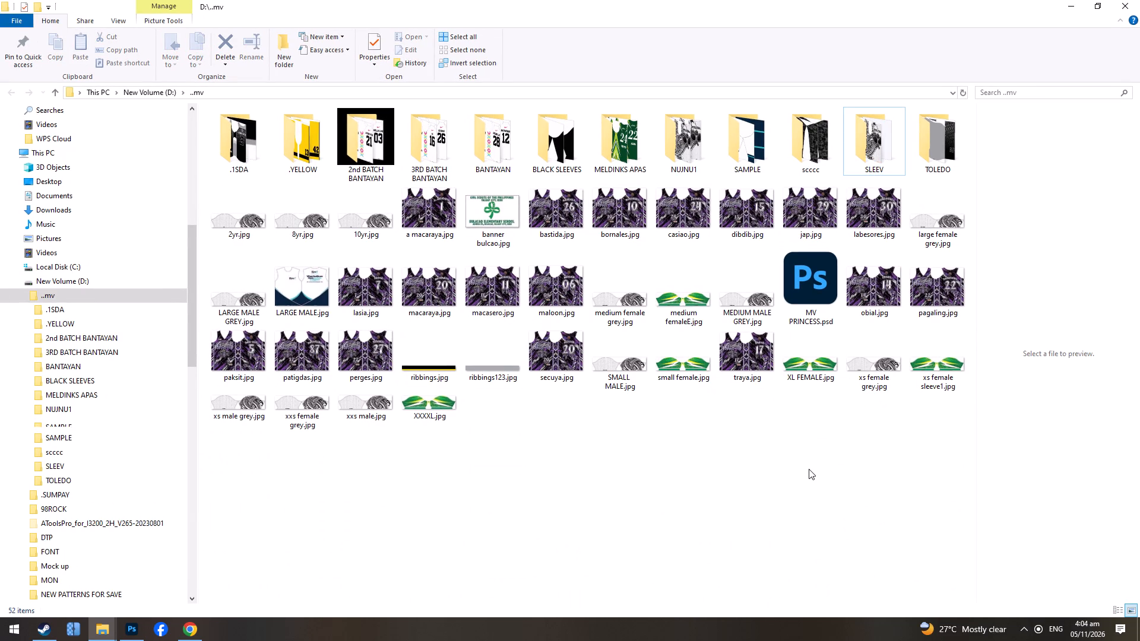
{"action": "type", "text": "GREY SLEEVES AND JERSEY"}
{"action": "key", "text": "space"}
{"action": "type", "text": "TULAY"}
{"action": "key", "text": "Return"}
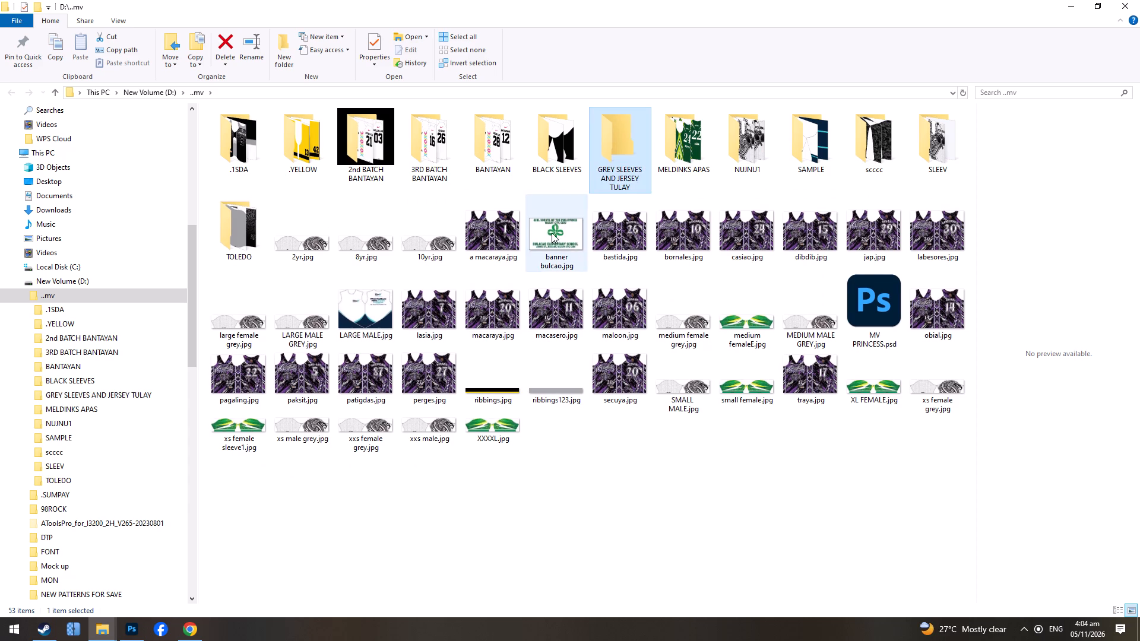
Move all purple jersey images except traya.jpg, the grey-pattern sleeve JPEGs and LARGE MALE.jpg into the GREY SLEEVES AND JERSEY TULAY folder.
{"action": "left_click", "coordinate": [511, 226]}
{"action": "left_click", "coordinate": [629, 242], "text": "ctrl"}
{"action": "left_click", "coordinate": [653, 229], "text": "ctrl"}
{"action": "left_click", "coordinate": [767, 228], "text": "ctrl"}
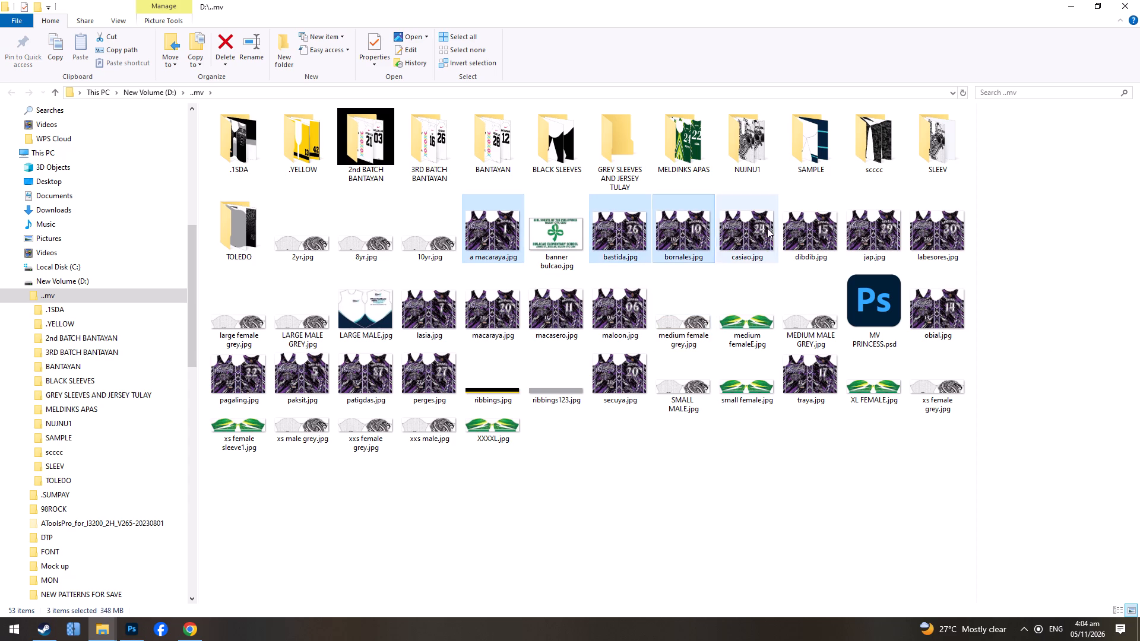
{"action": "left_click", "coordinate": [828, 228], "text": "ctrl"}
{"action": "left_click", "coordinate": [872, 228], "text": "ctrl"}
{"action": "left_click", "coordinate": [932, 227], "text": "ctrl"}
{"action": "left_click", "coordinate": [952, 312], "text": "ctrl"}
{"action": "left_click", "coordinate": [937, 396], "text": "ctrl"}
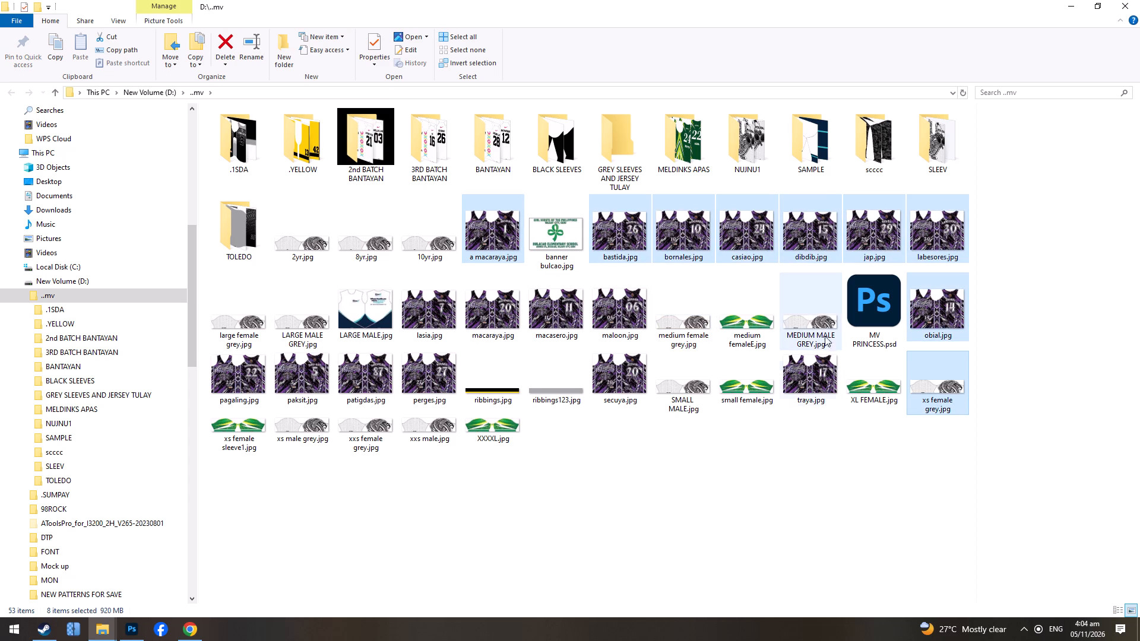
{"action": "left_click", "coordinate": [818, 313], "text": "ctrl"}
{"action": "left_click", "coordinate": [667, 404], "text": "ctrl"}
{"action": "left_click", "coordinate": [683, 320], "text": "ctrl"}
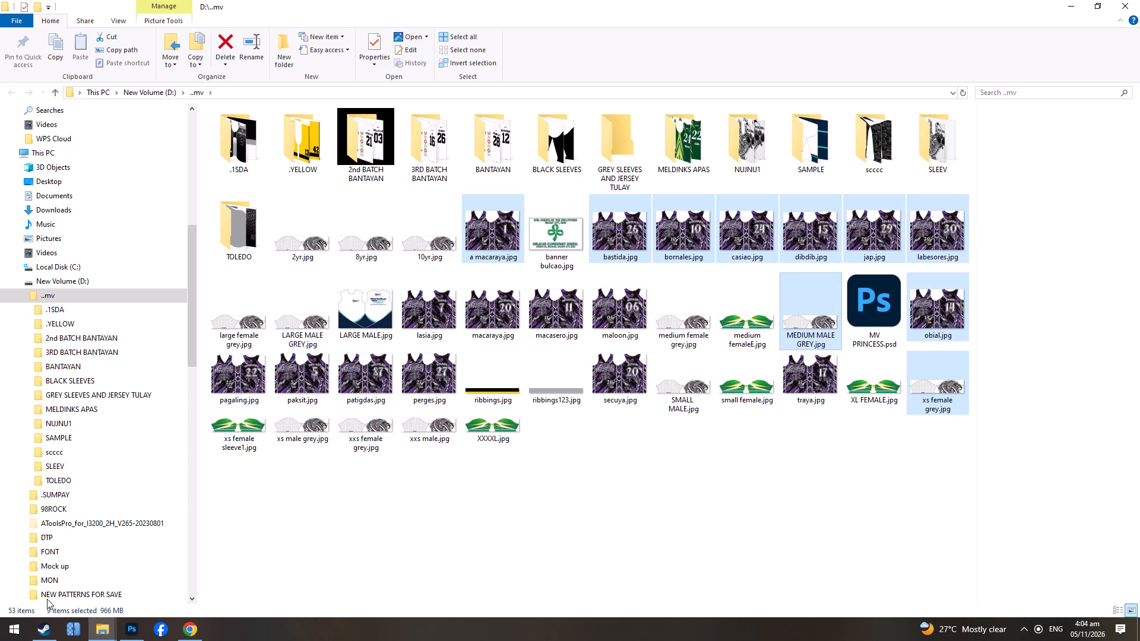
{"action": "left_click", "coordinate": [613, 305], "text": "ctrl"}
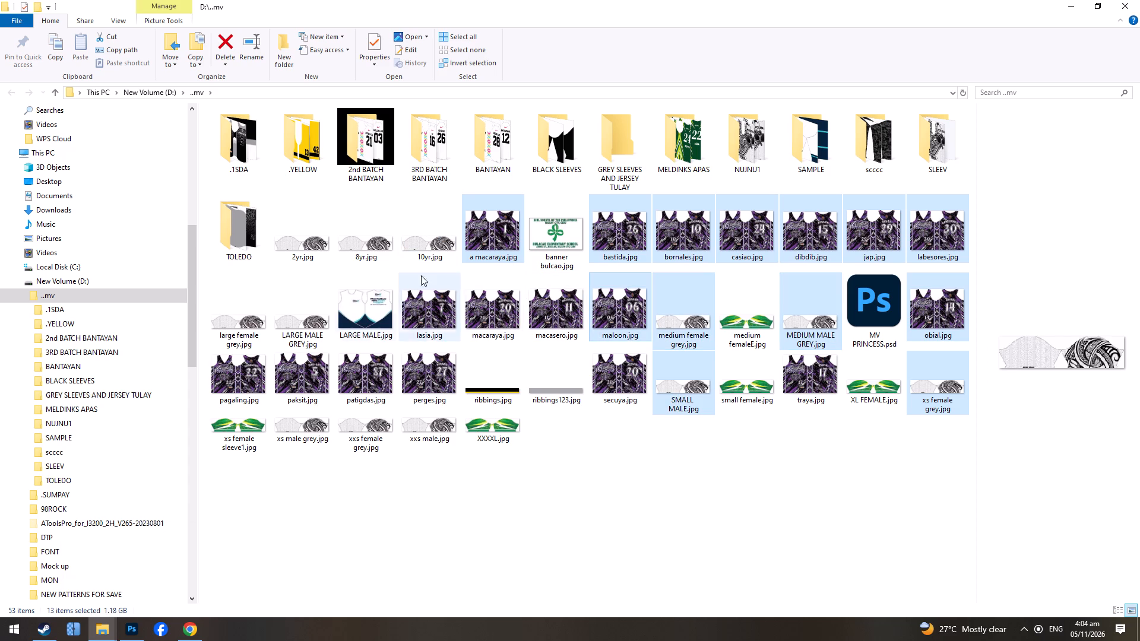
{"action": "left_click", "coordinate": [607, 390], "text": "ctrl"}
{"action": "left_click", "coordinate": [559, 306], "text": "ctrl"}
{"action": "left_click", "coordinate": [487, 303], "text": "ctrl"}
{"action": "left_click", "coordinate": [413, 307], "text": "ctrl"}
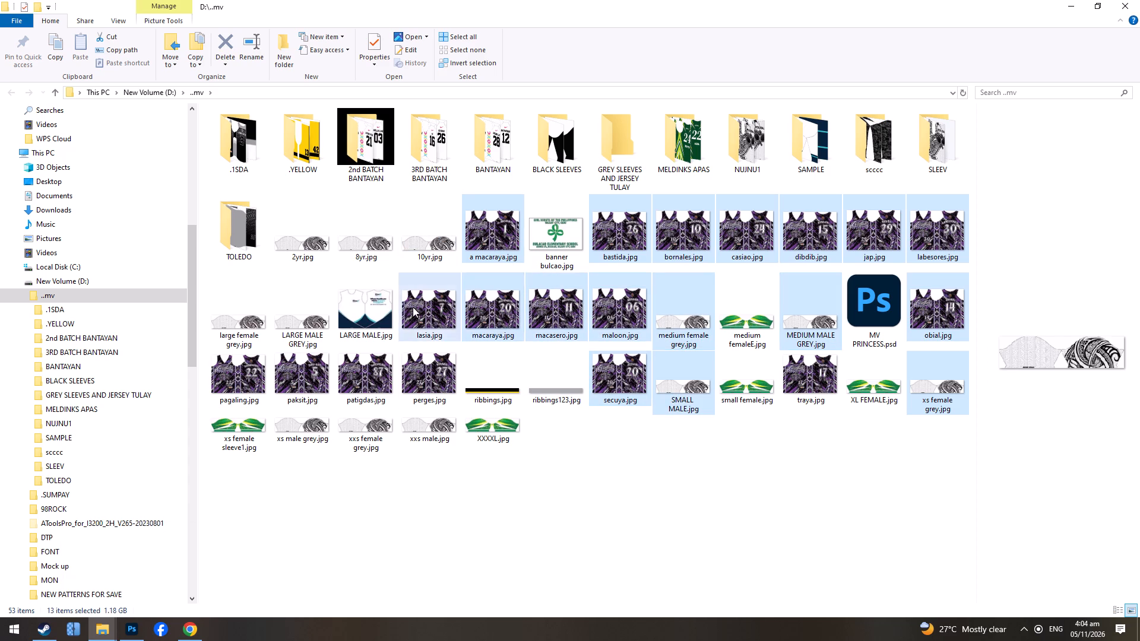
{"action": "left_click", "coordinate": [404, 375], "text": "ctrl"}
{"action": "left_click", "coordinate": [372, 375], "text": "ctrl"}
{"action": "left_click", "coordinate": [292, 368], "text": "ctrl"}
{"action": "left_click", "coordinate": [217, 361], "text": "ctrl"}
{"action": "left_click", "coordinate": [294, 420], "text": "ctrl"}
{"action": "left_click", "coordinate": [362, 423], "text": "ctrl"}
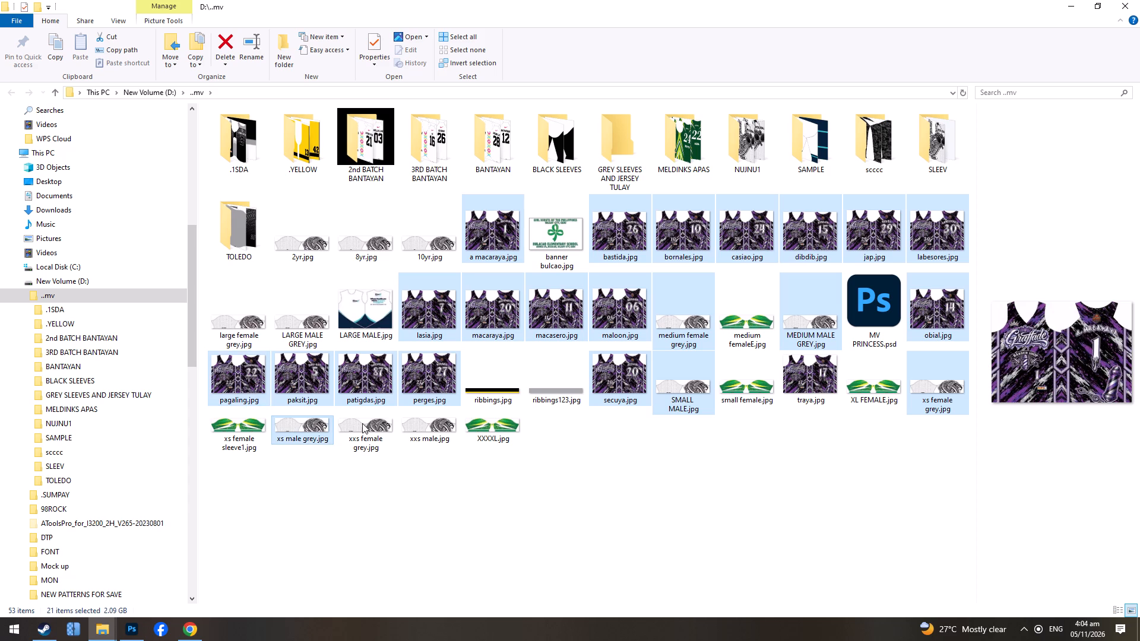
{"action": "left_click", "coordinate": [445, 423], "text": "ctrl"}
{"action": "left_click", "coordinate": [380, 289], "text": "ctrl"}
{"action": "left_click", "coordinate": [283, 300], "text": "ctrl"}
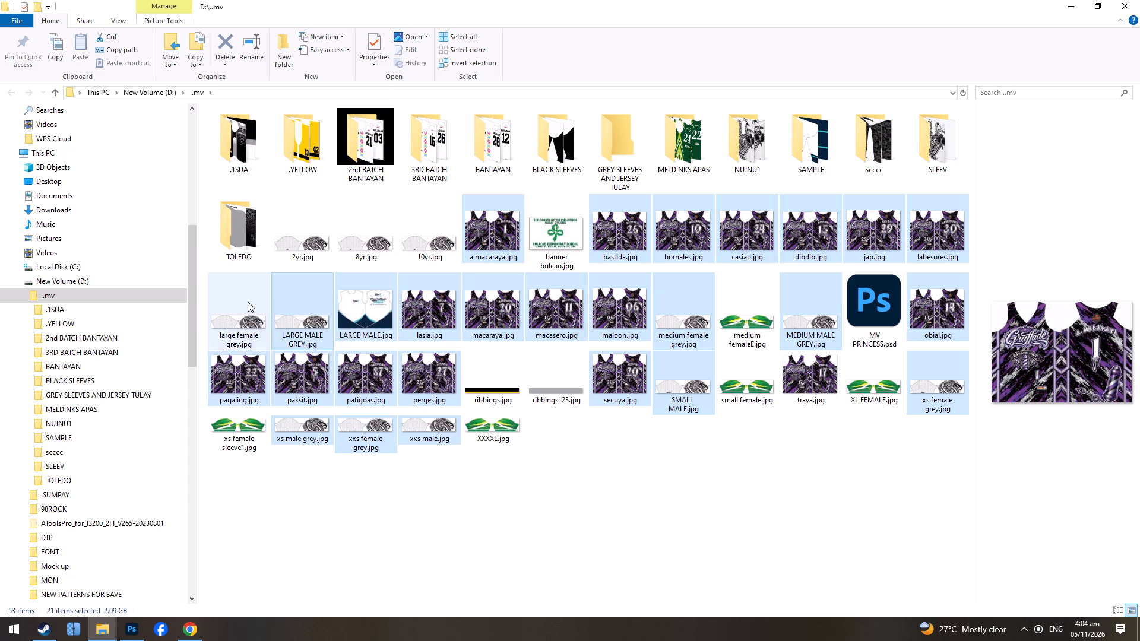
{"action": "left_click", "coordinate": [248, 302], "text": "ctrl"}
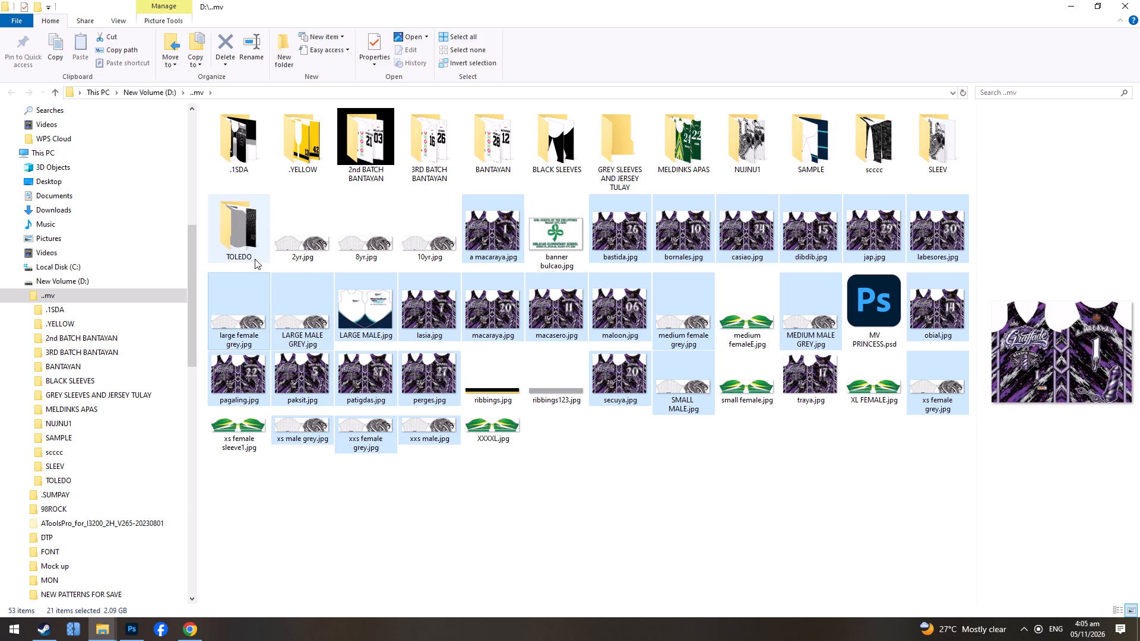
{"action": "left_click", "coordinate": [306, 256], "text": "ctrl"}
{"action": "left_click", "coordinate": [372, 255], "text": "ctrl"}
{"action": "left_click", "coordinate": [421, 250], "text": "ctrl"}
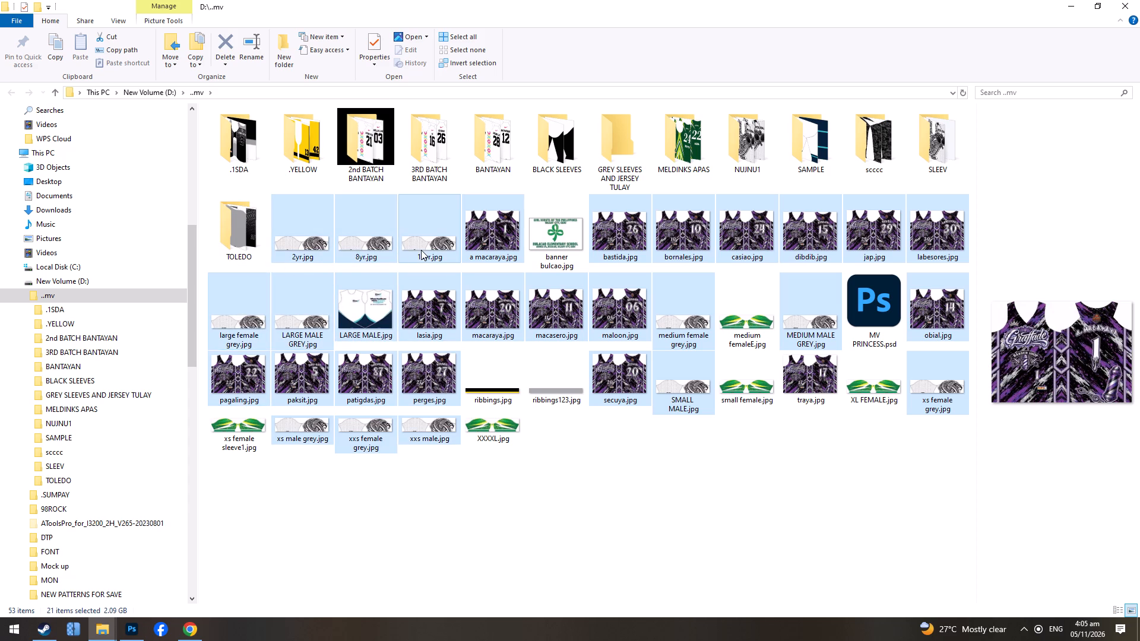
{"action": "right_click", "coordinate": [477, 223]}
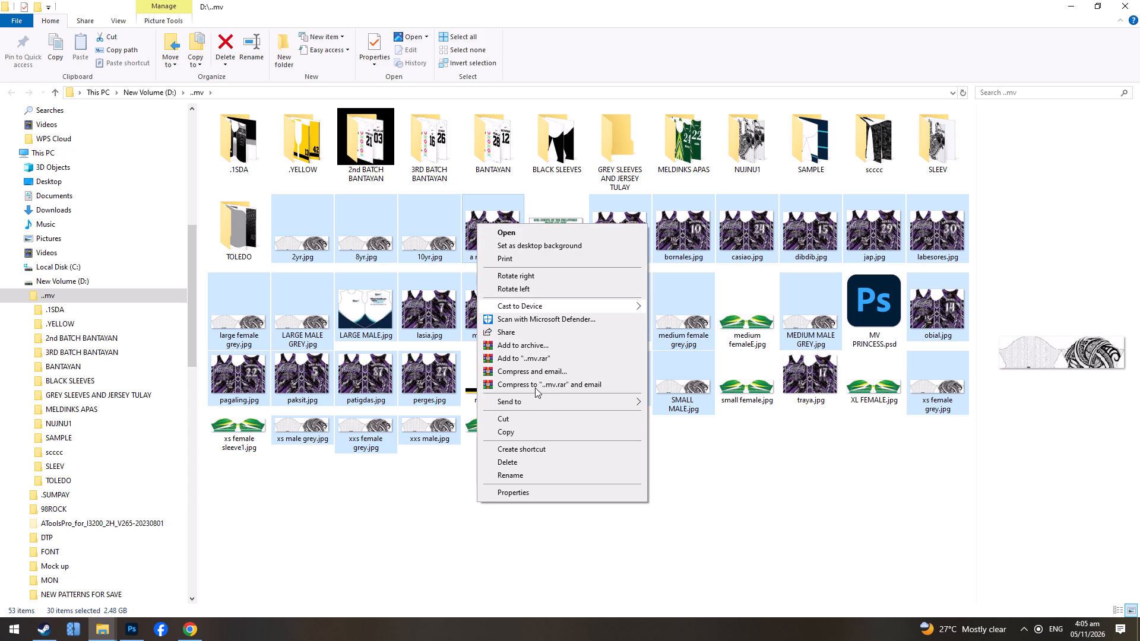
{"action": "left_click", "coordinate": [529, 421]}
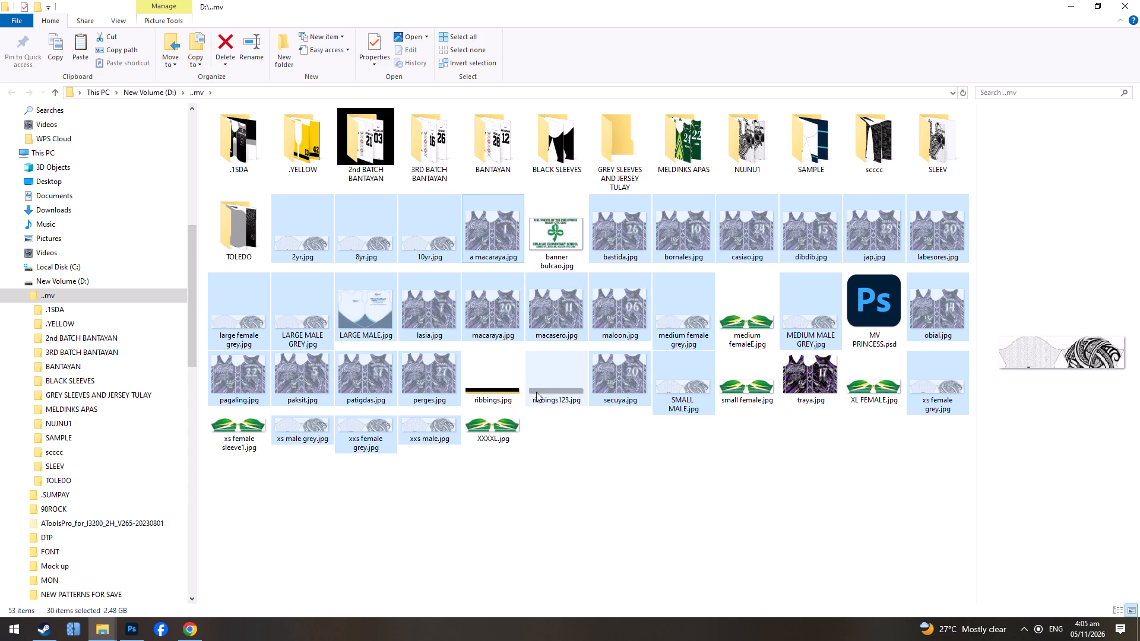
{"action": "double_click", "coordinate": [618, 142]}
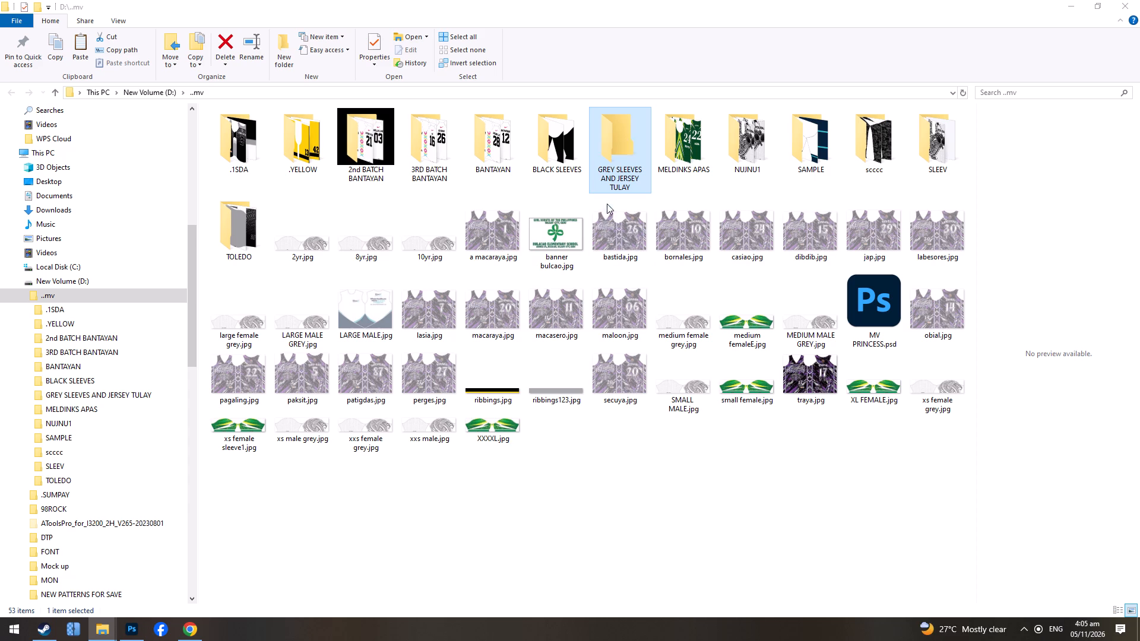
{"action": "right_click", "coordinate": [588, 304]}
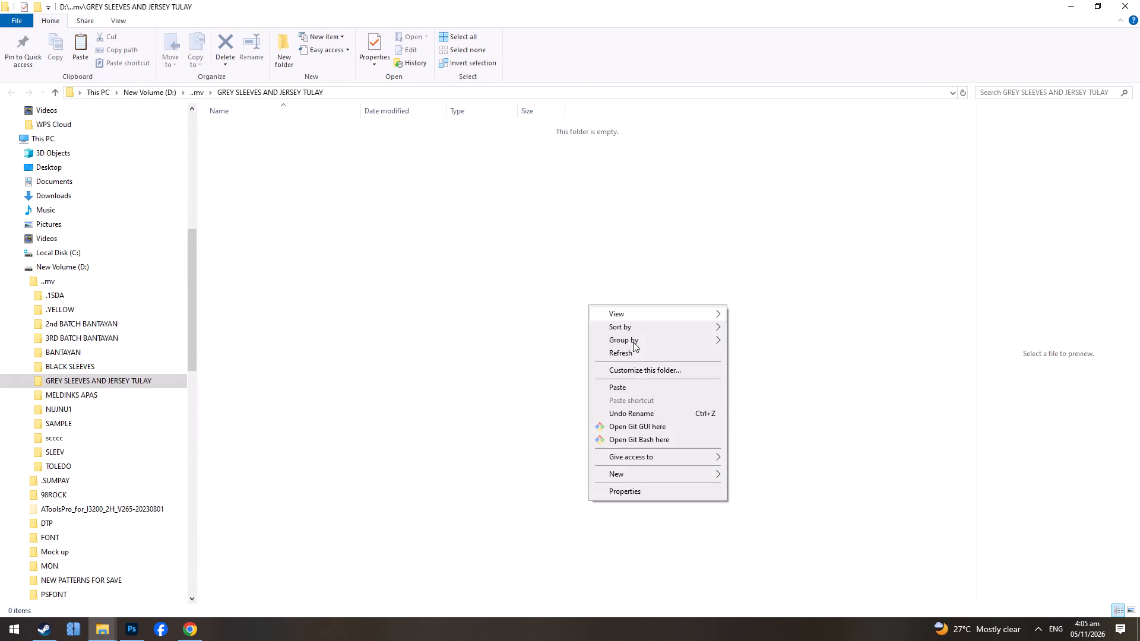
{"action": "left_click", "coordinate": [626, 388]}
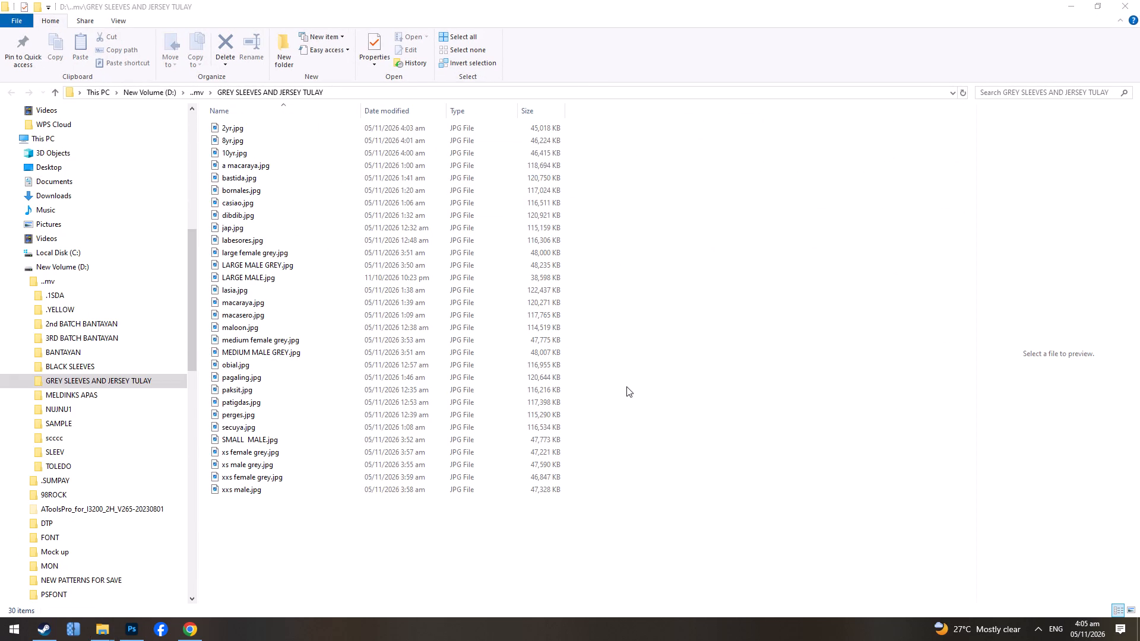
Return to the ..mv folder and compress the GREY SLEEVES AND JERSEY TULAY folder into a zip archive.
{"action": "left_click", "coordinate": [56, 98]}
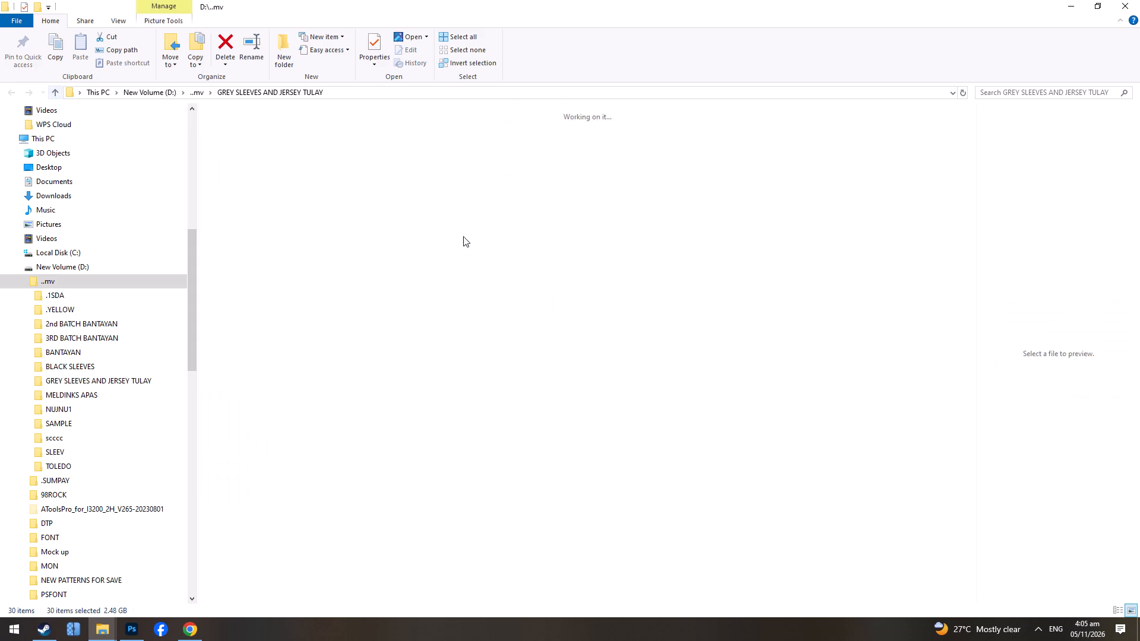
{"action": "right_click", "coordinate": [612, 167]}
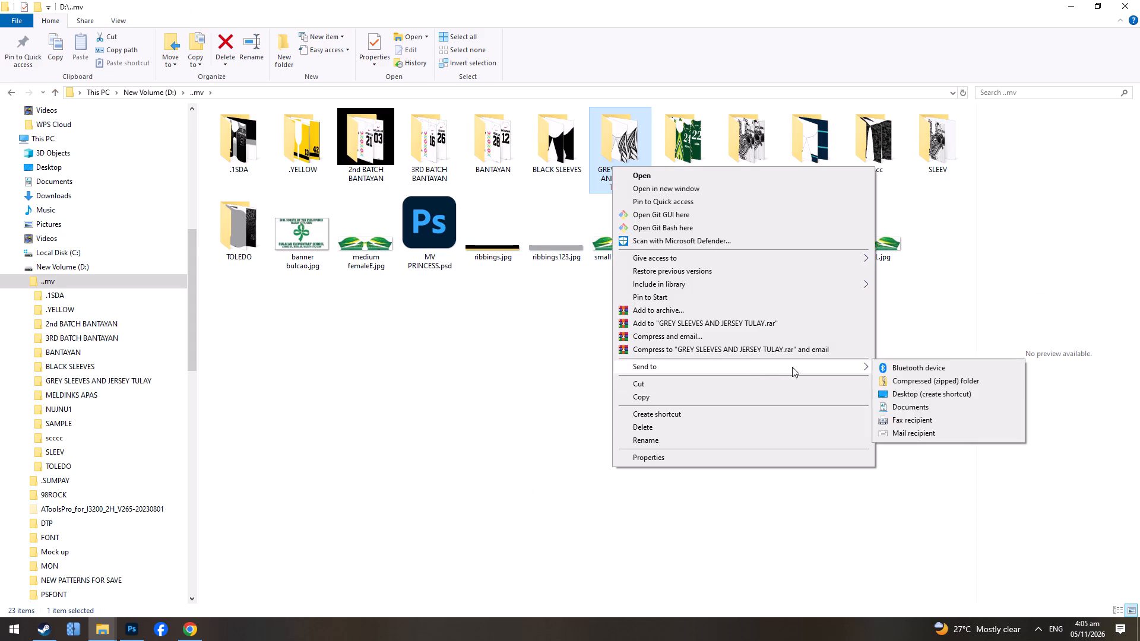
{"action": "left_click", "coordinate": [895, 378]}
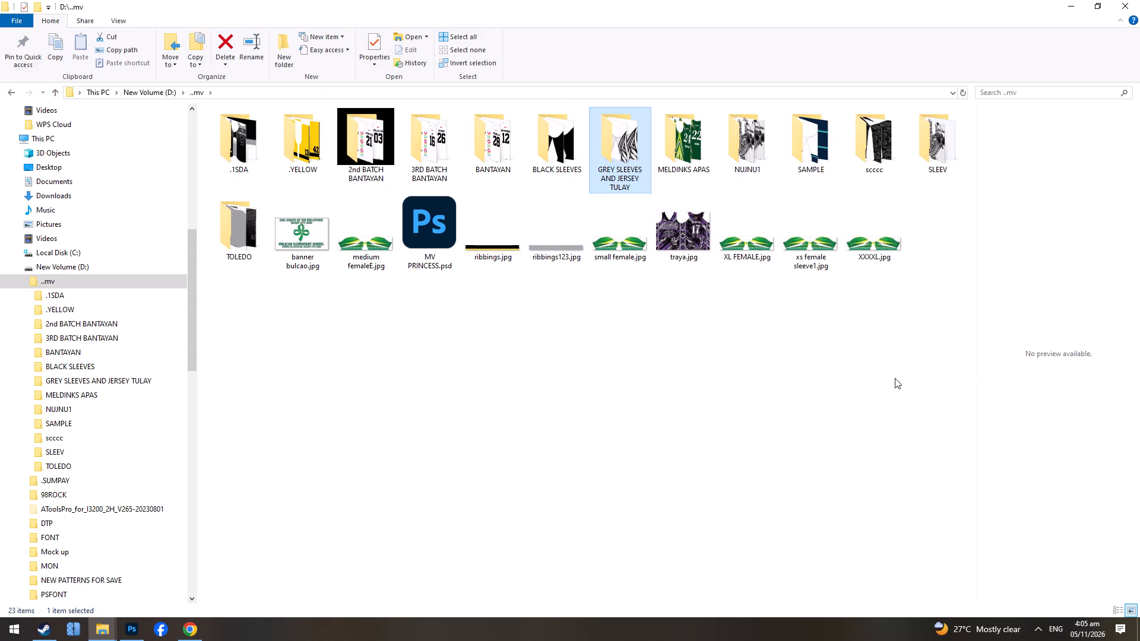